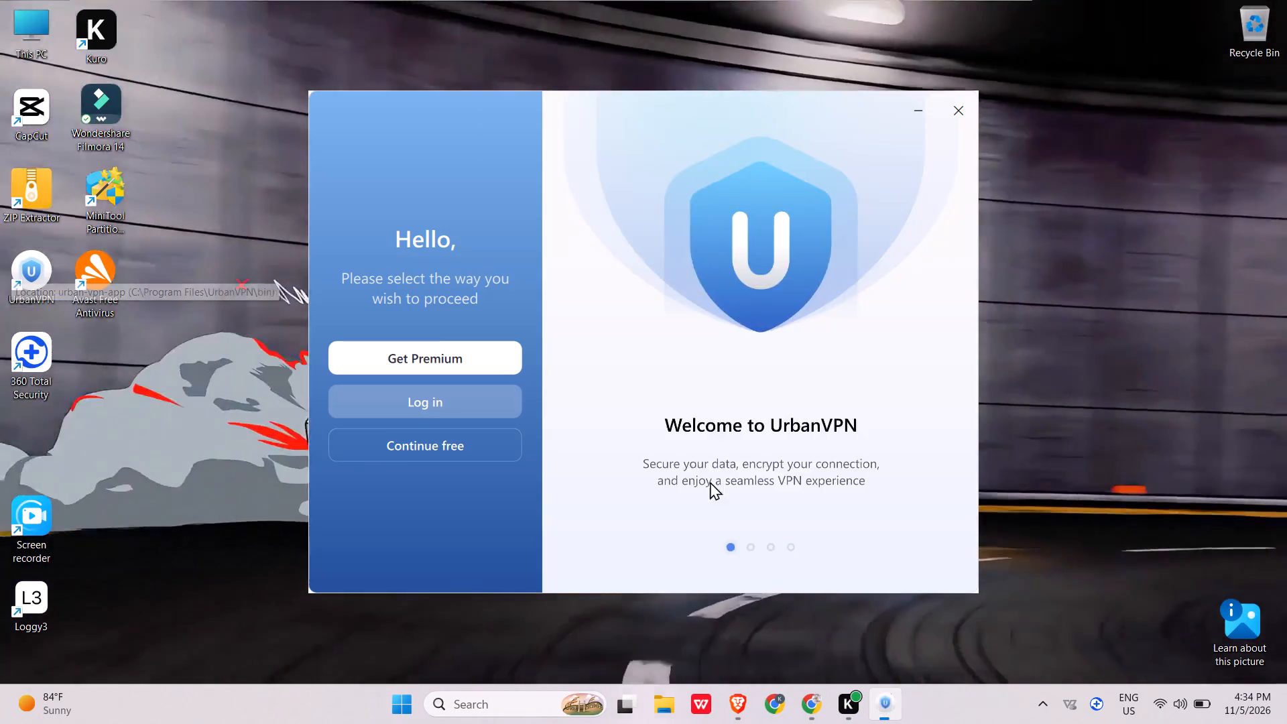
Continue with the free UrbanVPN plan, dismiss the premium offer and connect to the Ukraine server.
click(460, 447)
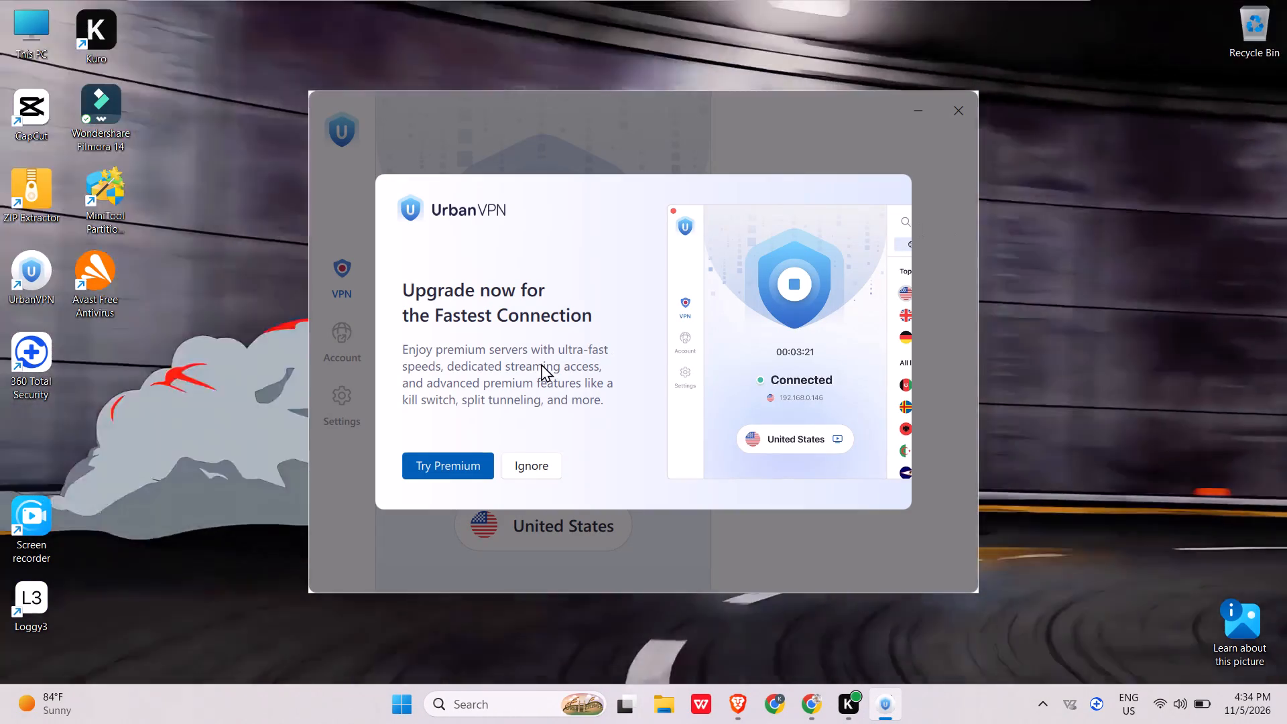
click(554, 467)
click(794, 157)
click(795, 150)
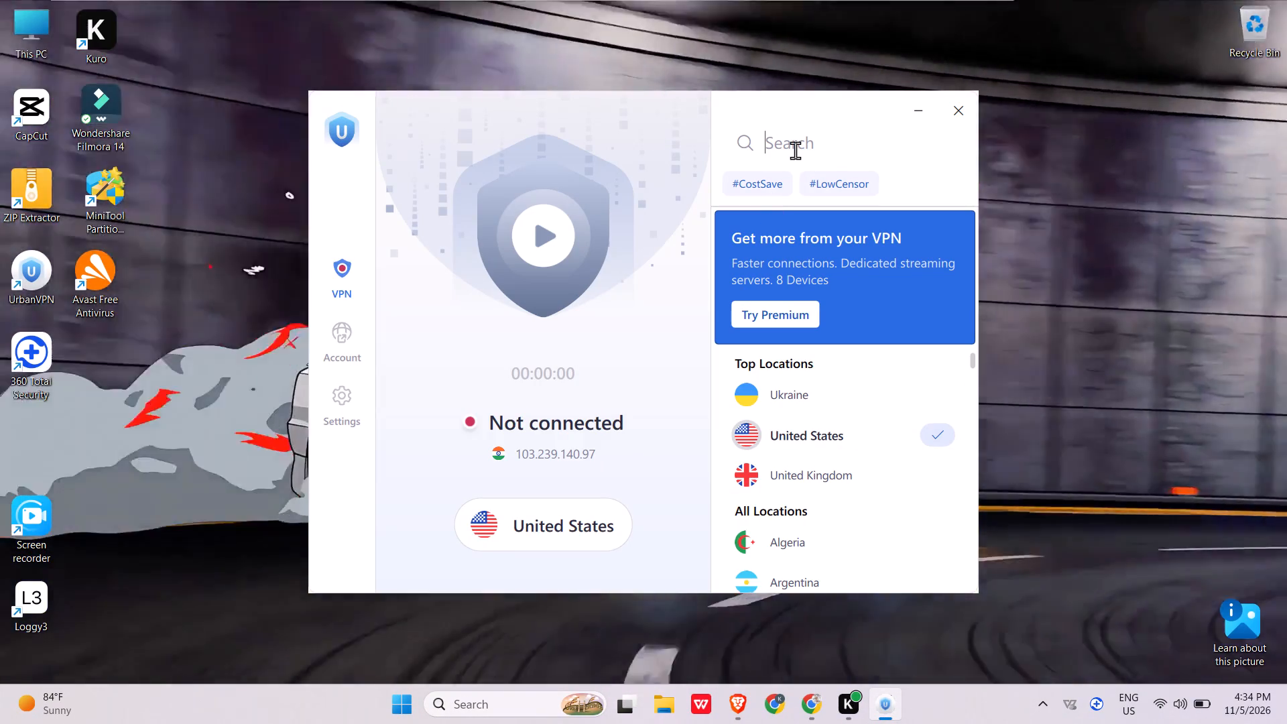
click(792, 389)
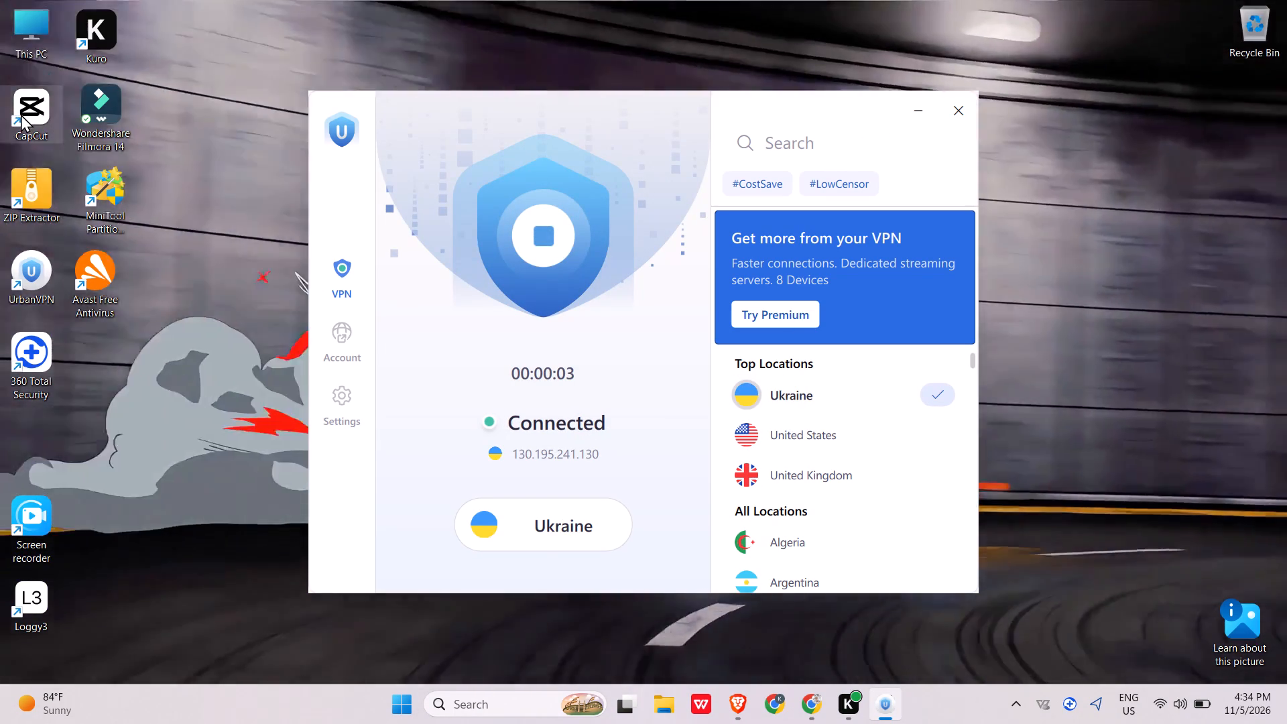
Launch CapCut and create a new video project.
double_click(21, 114)
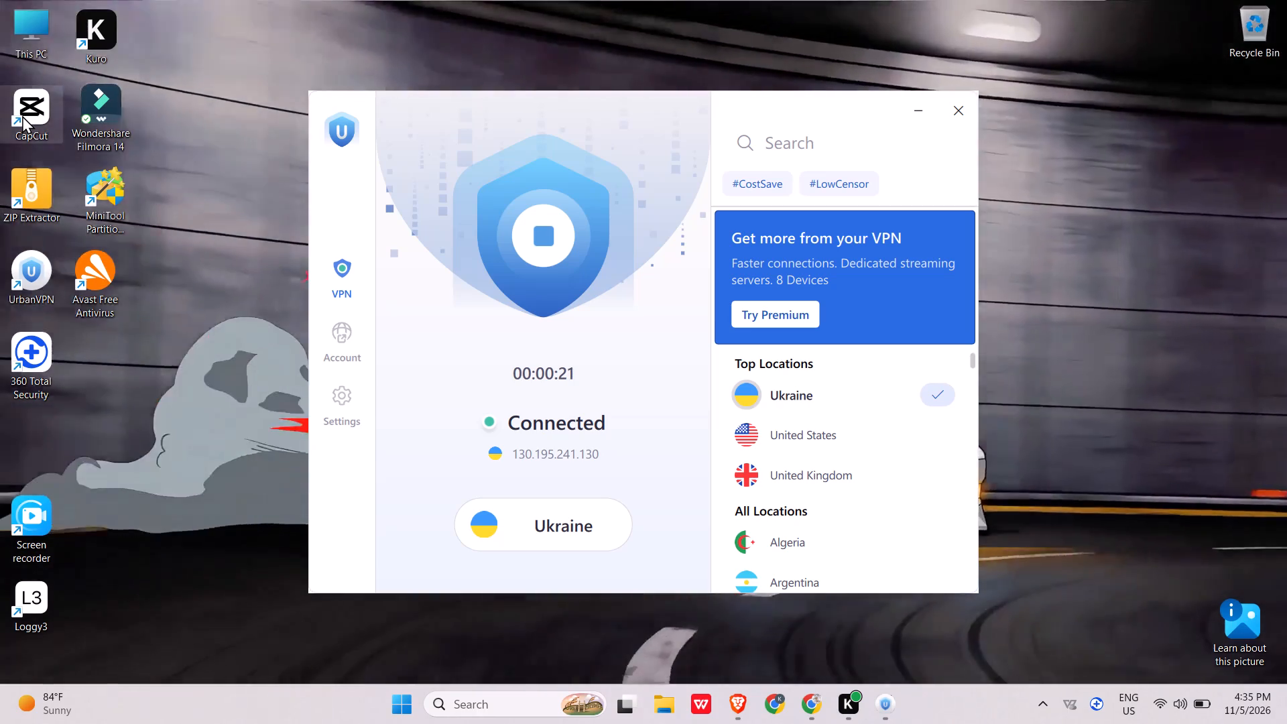
click(22, 115)
double_click(22, 115)
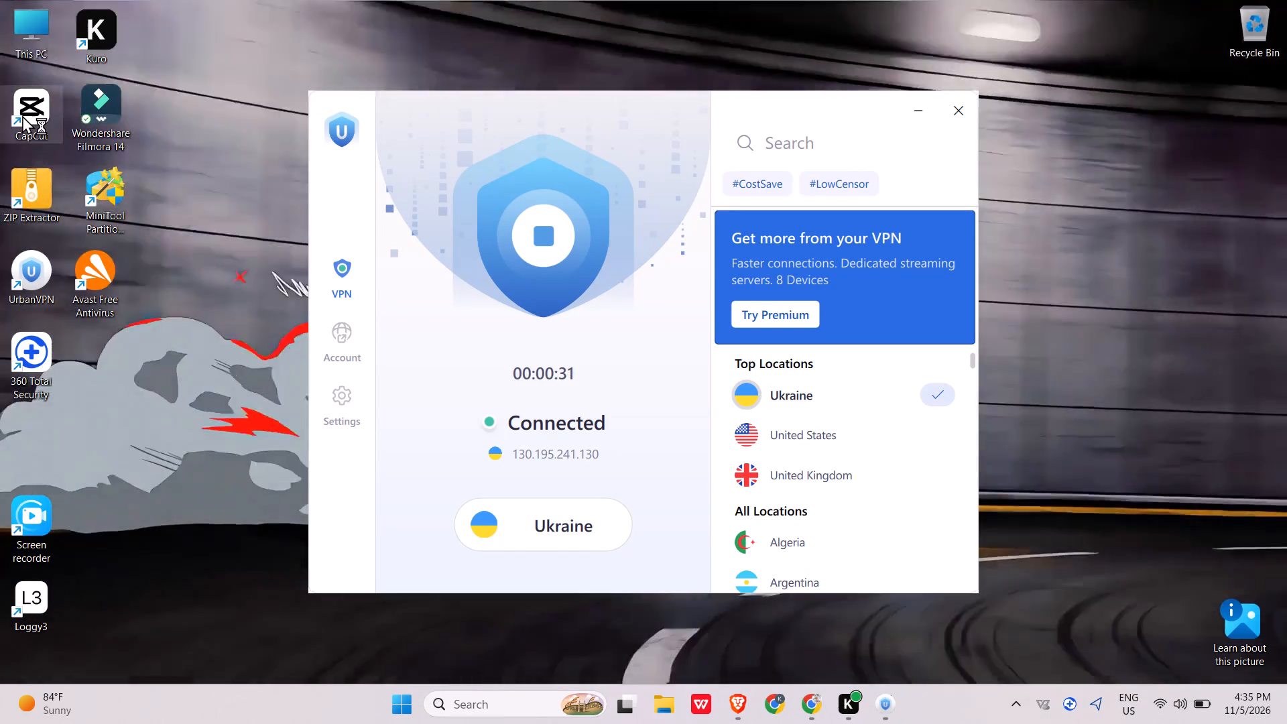
click(22, 115)
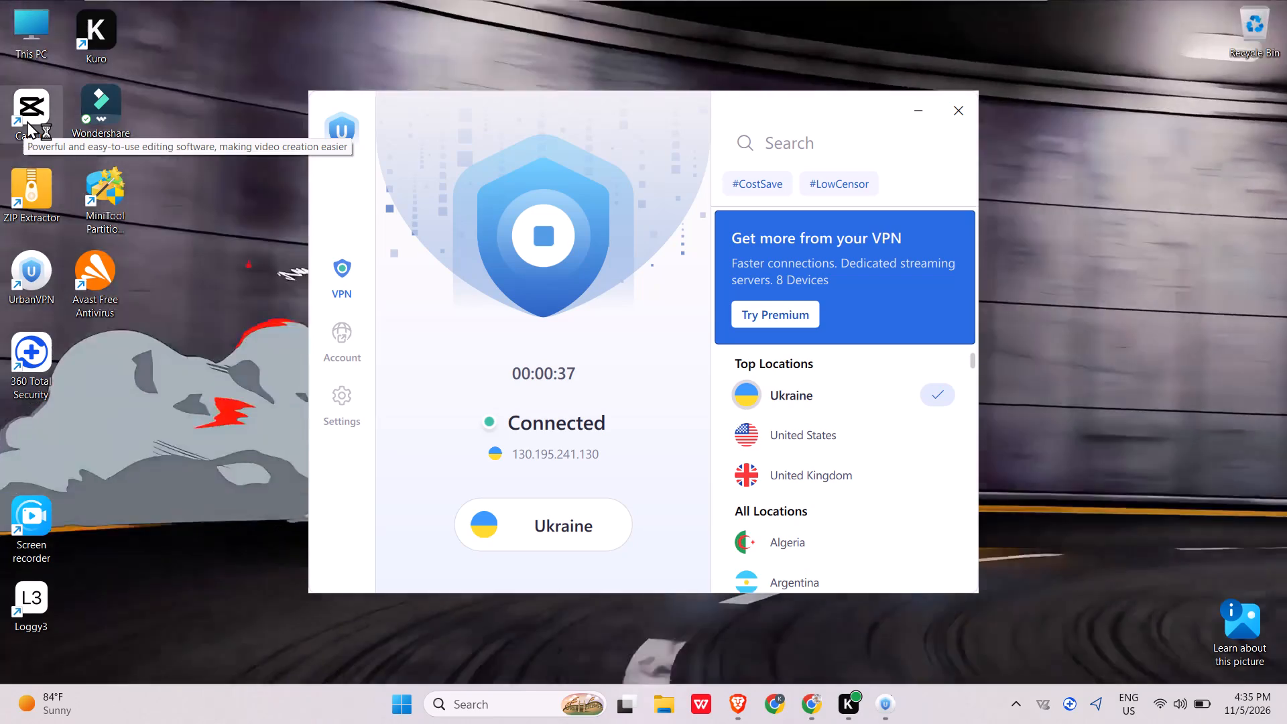
click(27, 121)
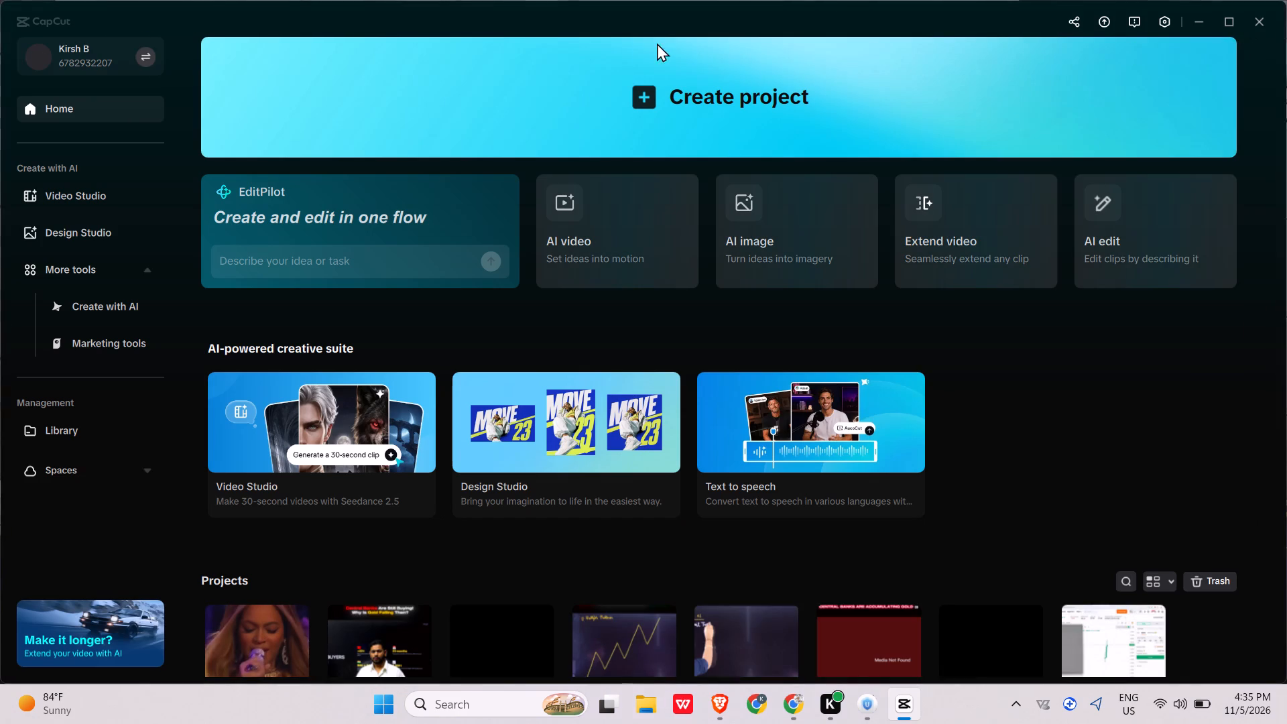
click(658, 112)
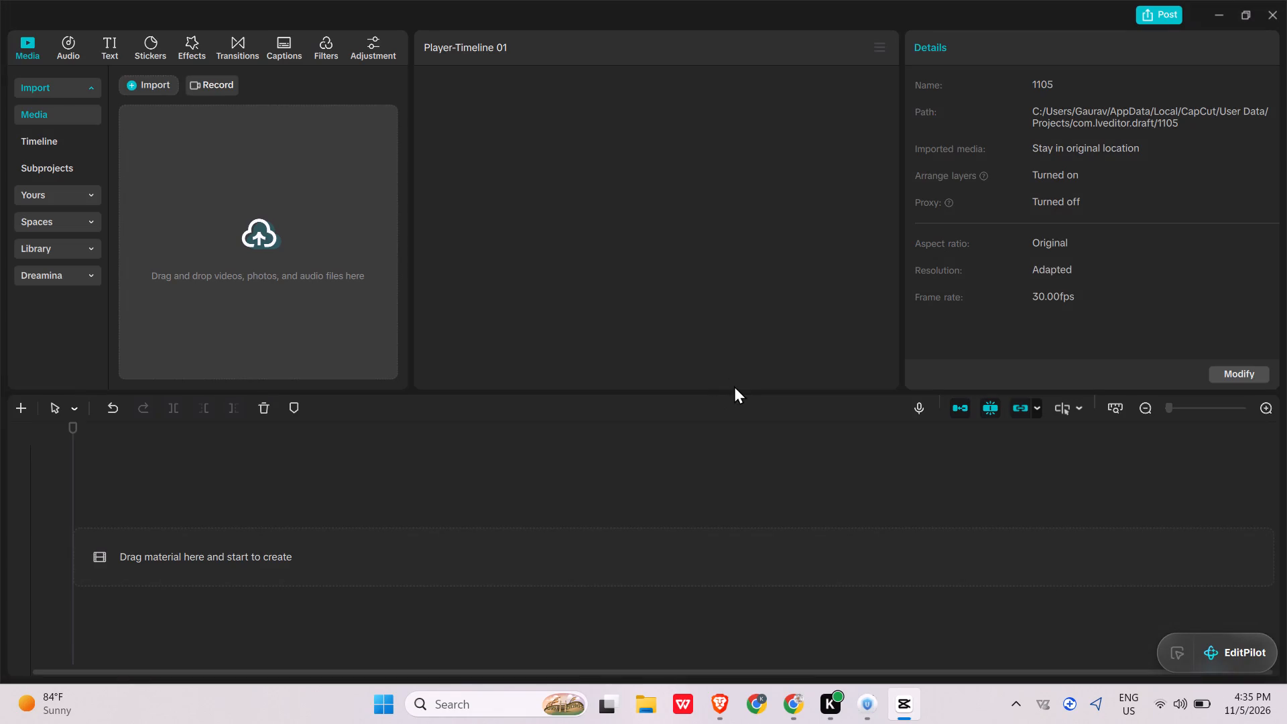
Import the three videos starting with bd19849c, 8ab58375 and bee3579c from the device's Downloads folder.
click(350, 238)
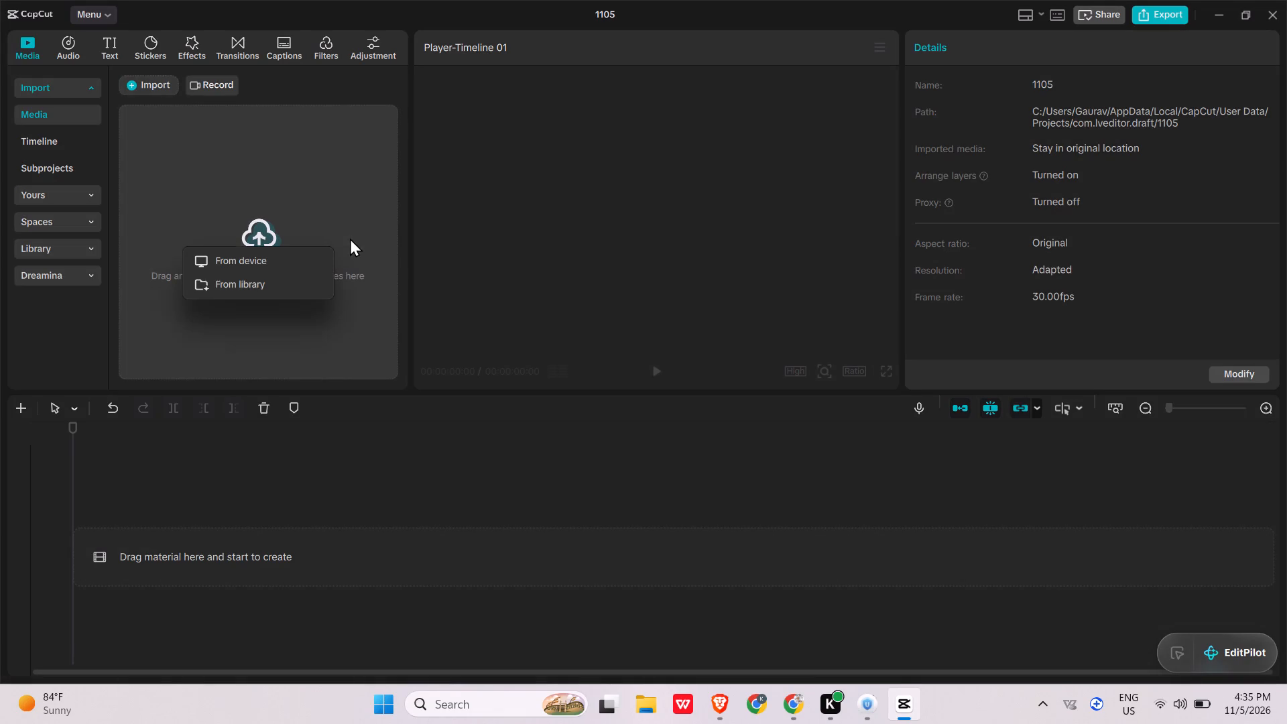
click(236, 259)
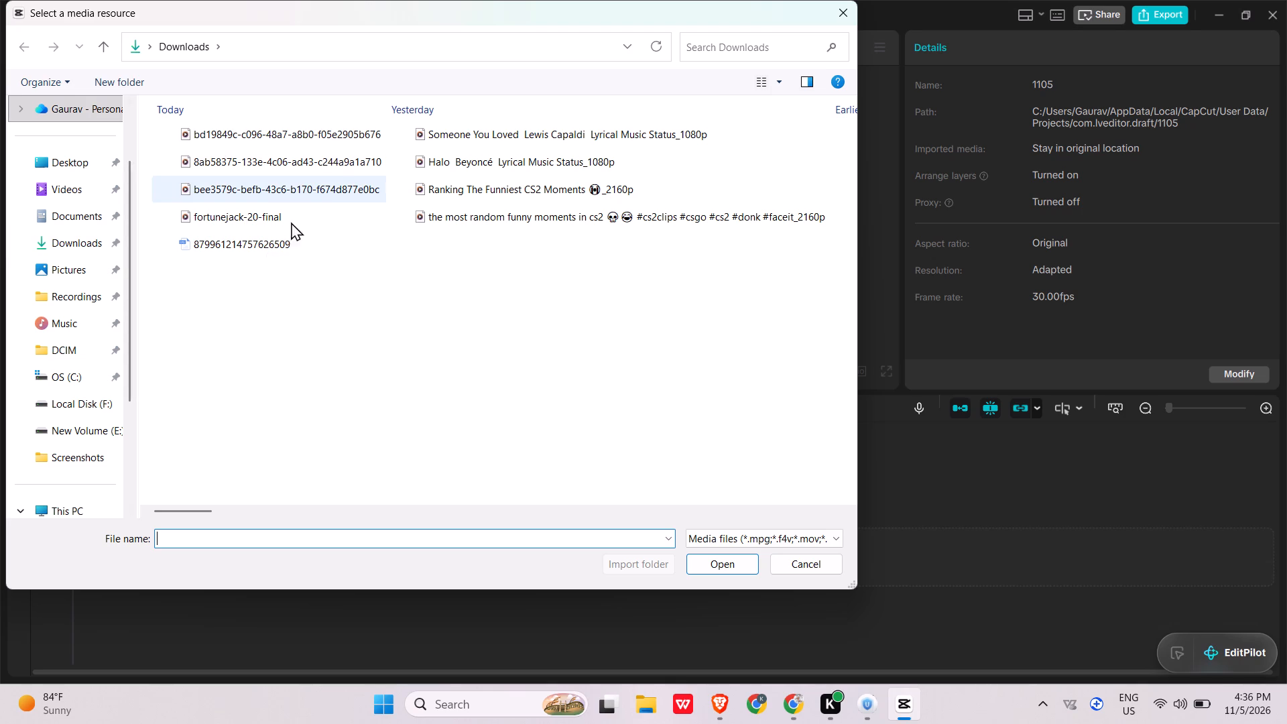
scroll(336, 129, up, 1)
right_drag(336, 129, 327, 176)
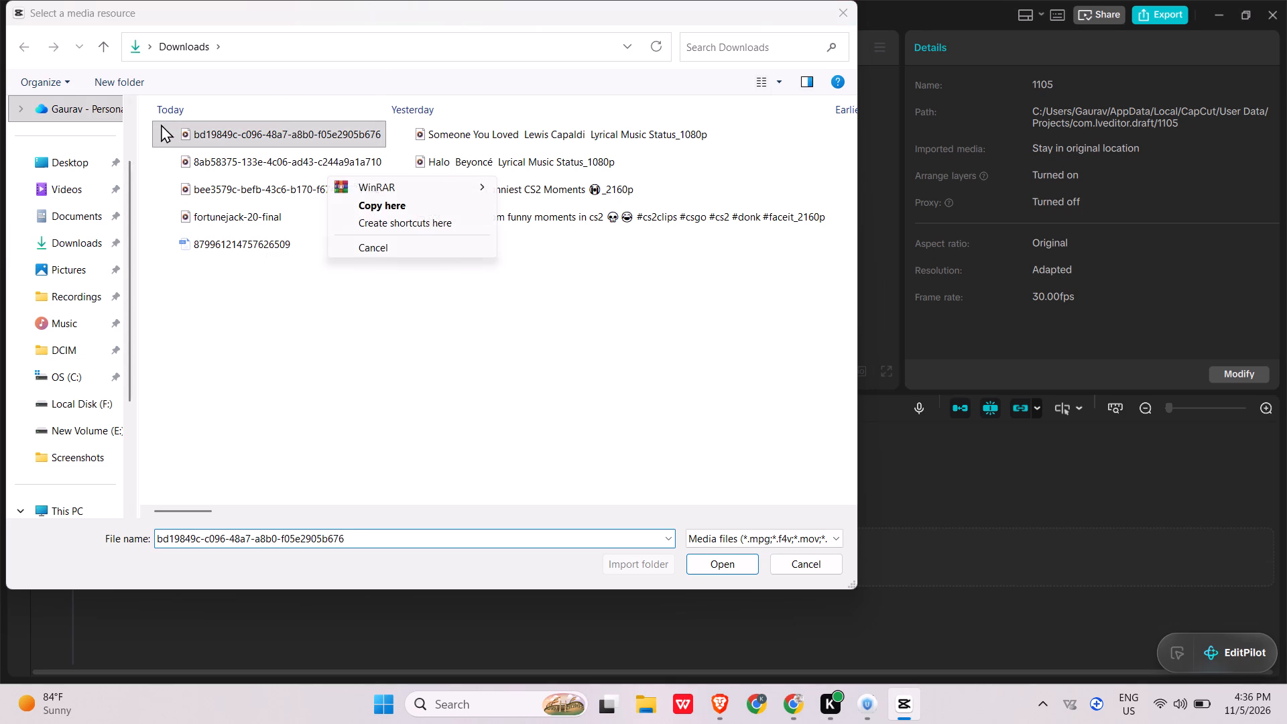
right_drag(157, 132, 184, 174)
drag(161, 135, 160, 188)
right_drag(160, 132, 158, 185)
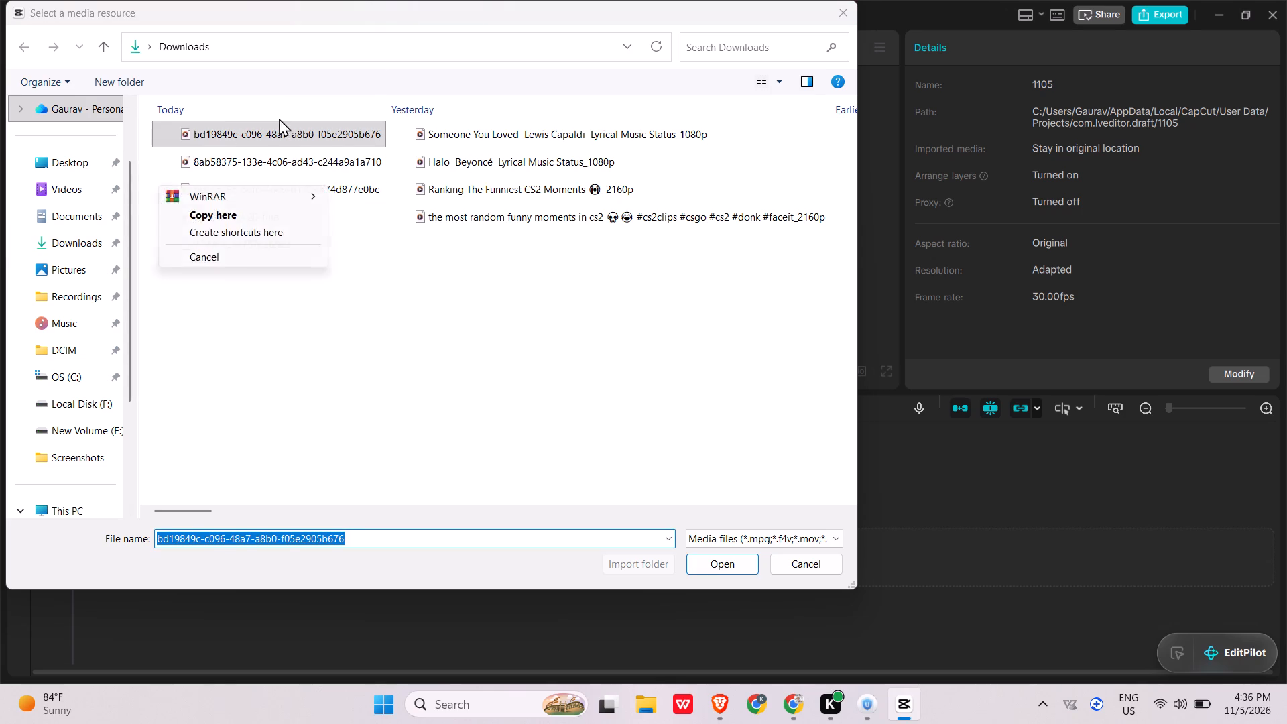
right_drag(279, 102, 353, 172)
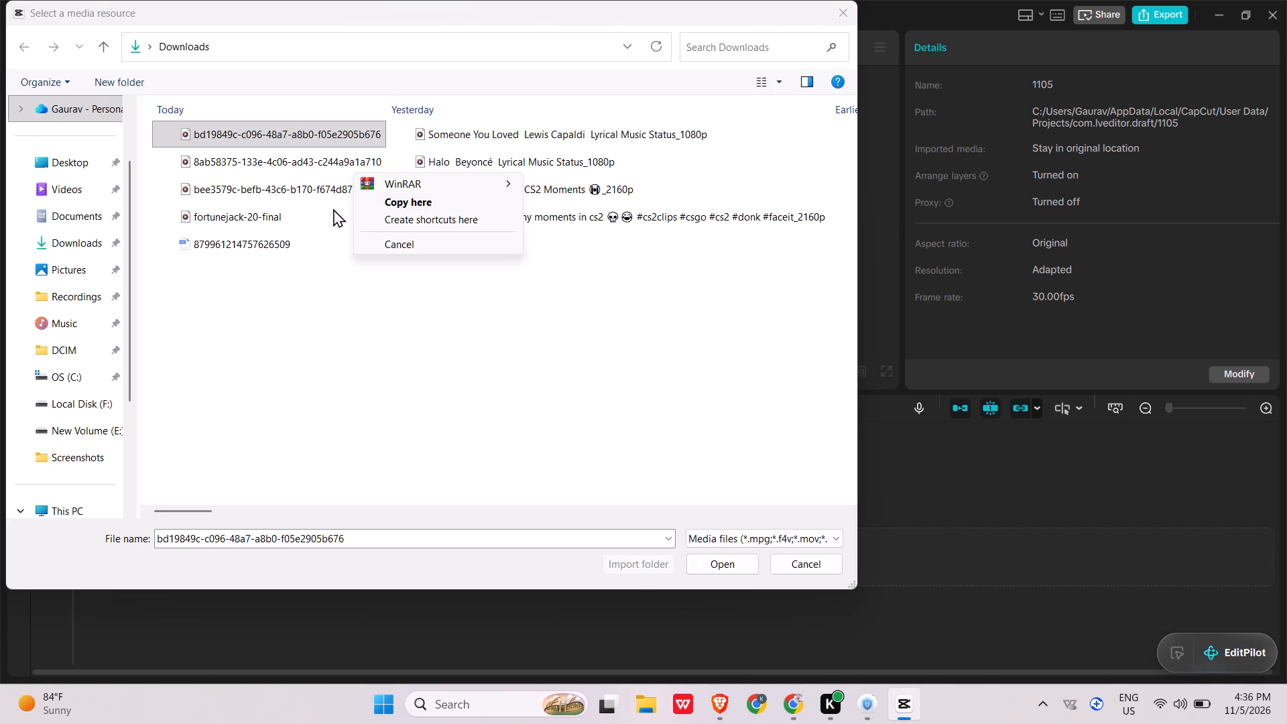
drag(156, 137, 213, 184)
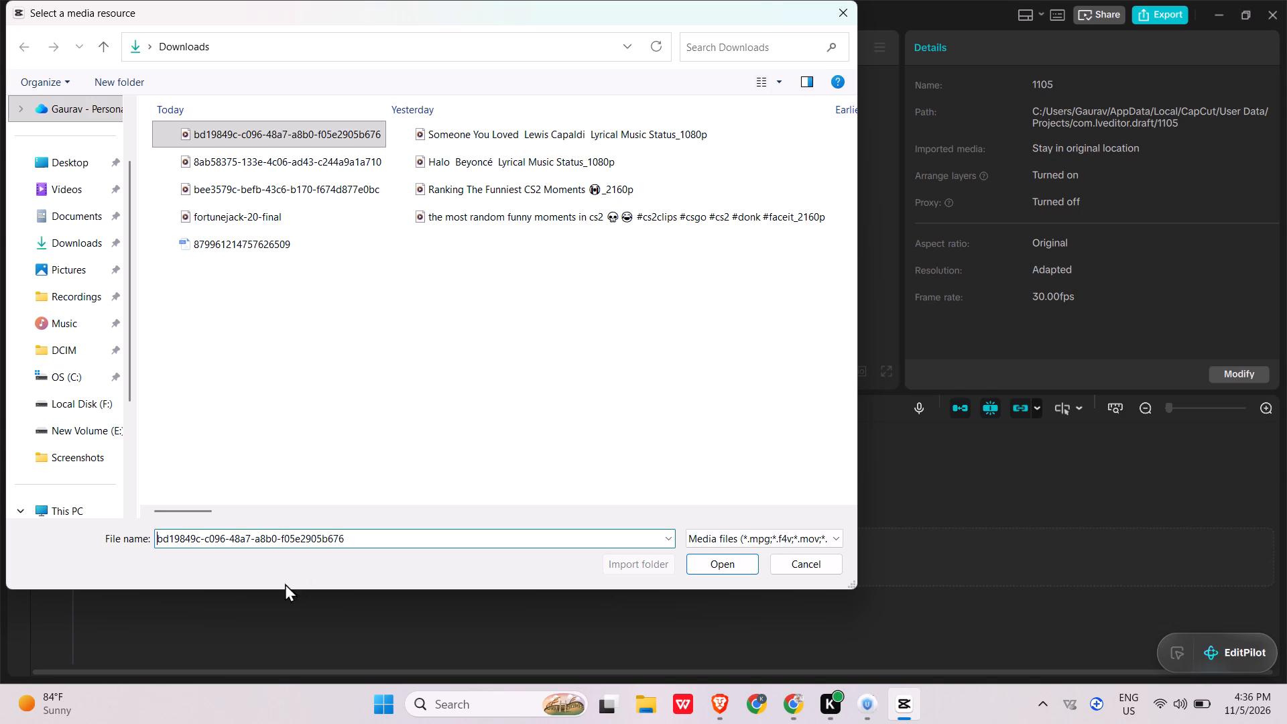
right_drag(152, 150, 160, 189)
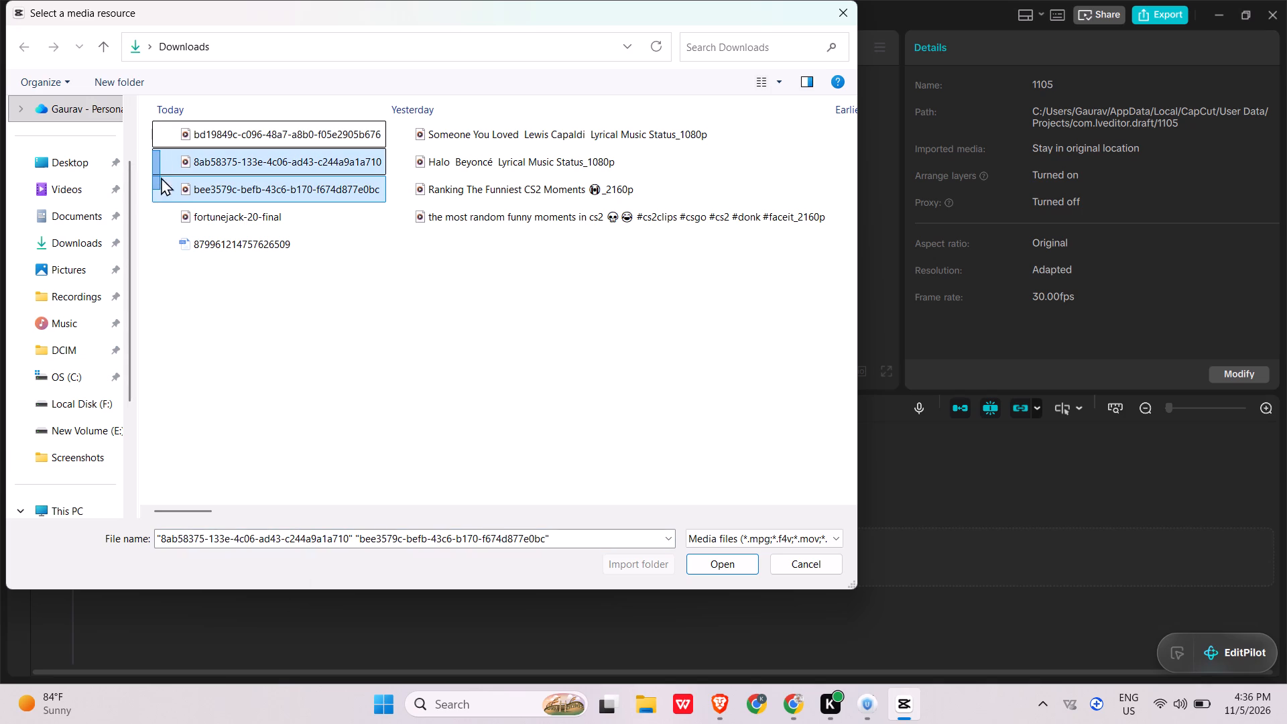
right_drag(168, 121, 160, 137)
click(155, 140)
right_drag(149, 142, 180, 197)
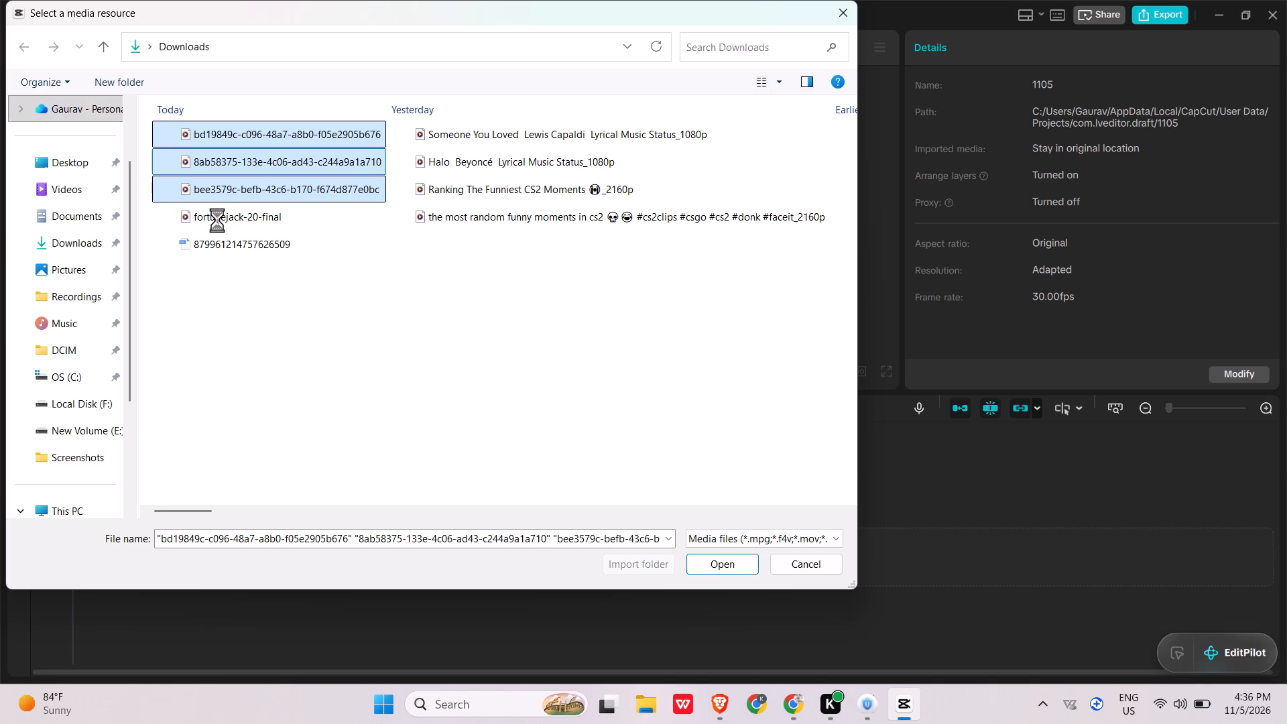
click(729, 572)
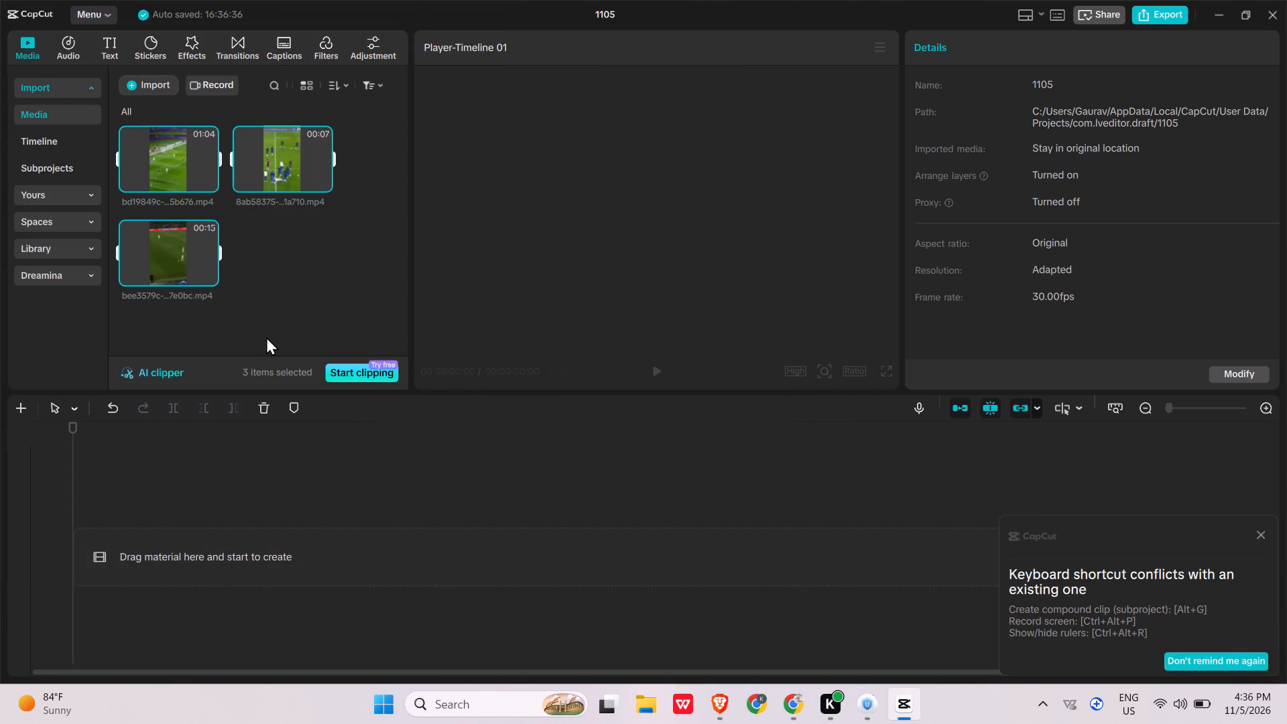
Add all three imported videos to the timeline and dismiss the shortcut conflict notice.
click(210, 277)
click(1260, 529)
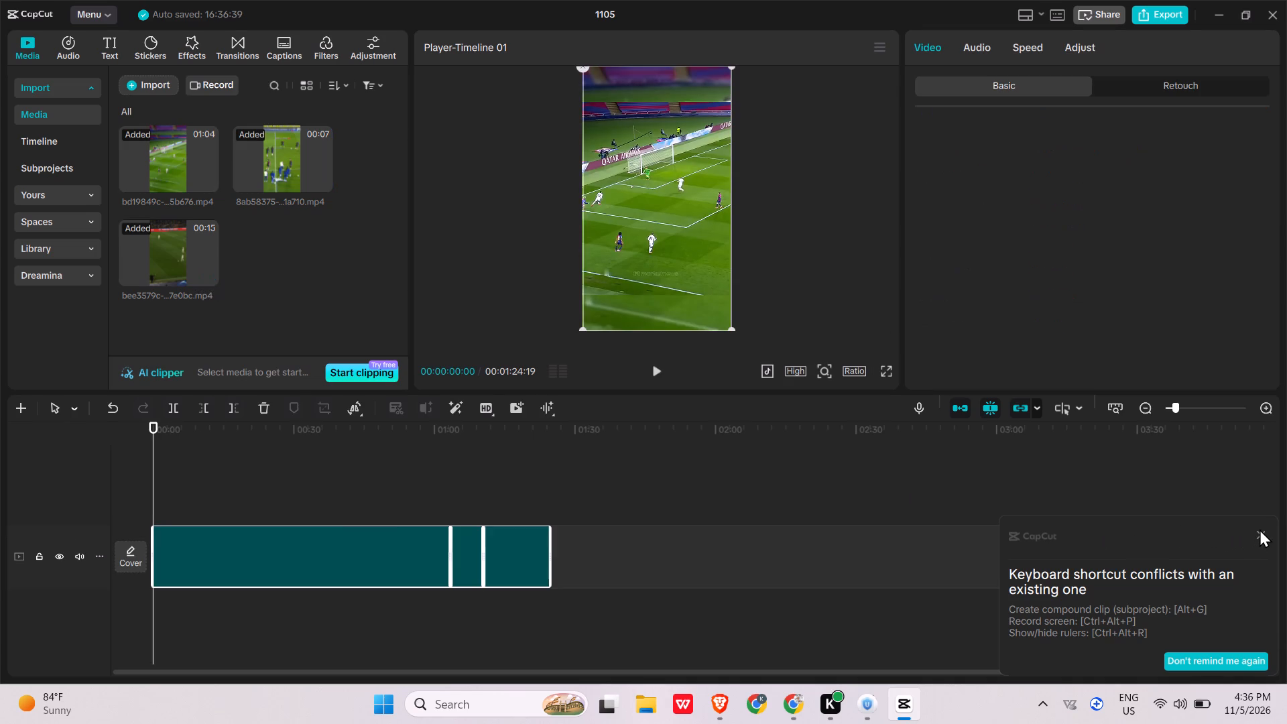
click(1263, 538)
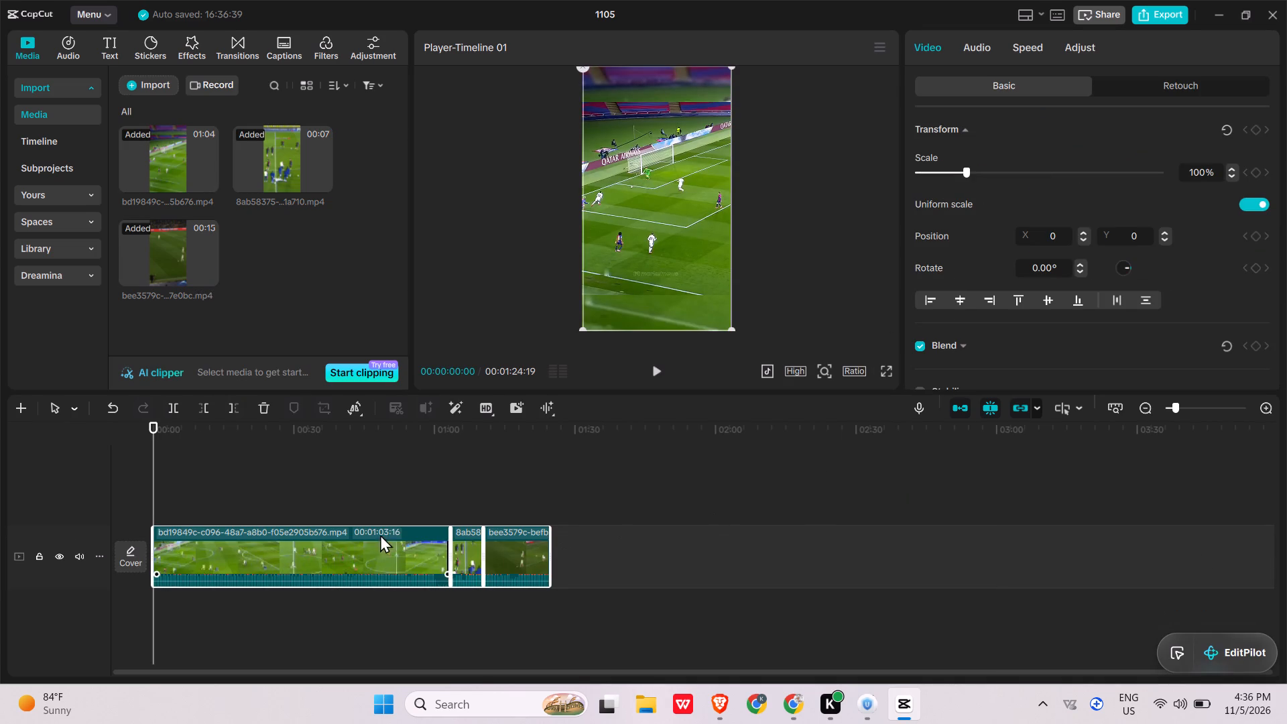
Delete the 8ab58375 and bee3579c clips from the timeline, keeping only the bd19849c clip.
key(space)
click(284, 461)
click(446, 463)
click(465, 538)
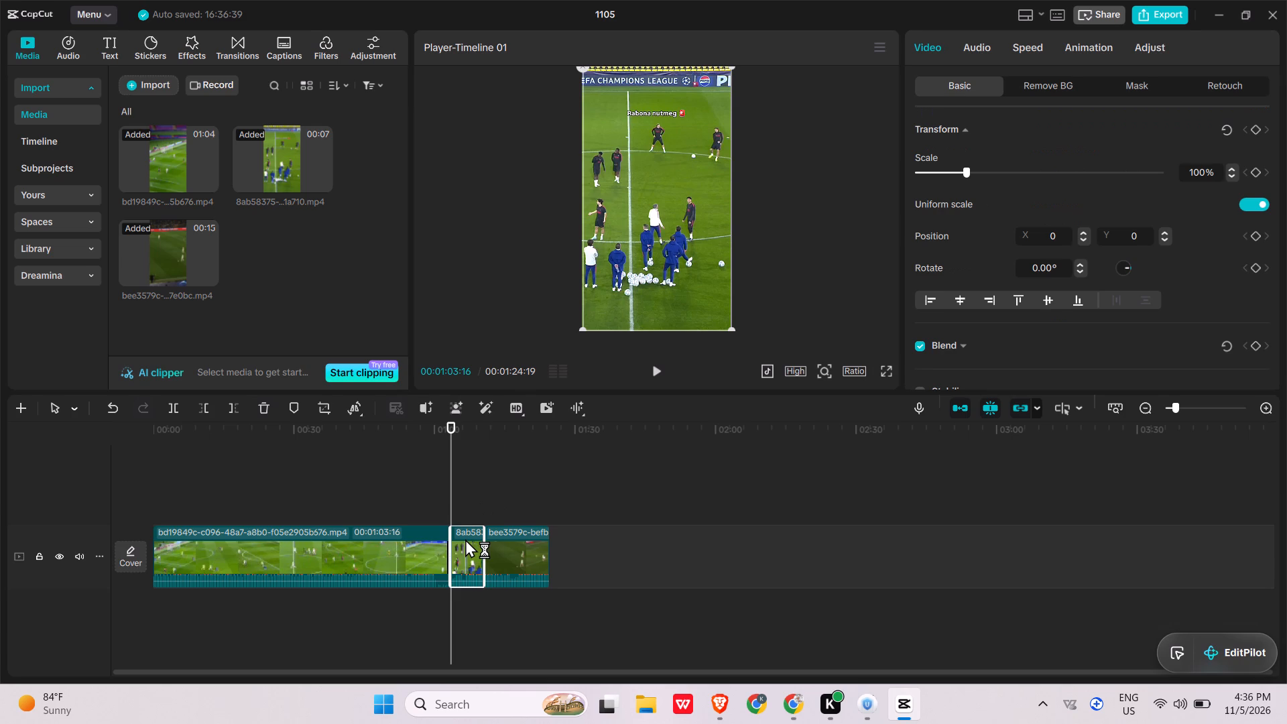
key(BackSpace)
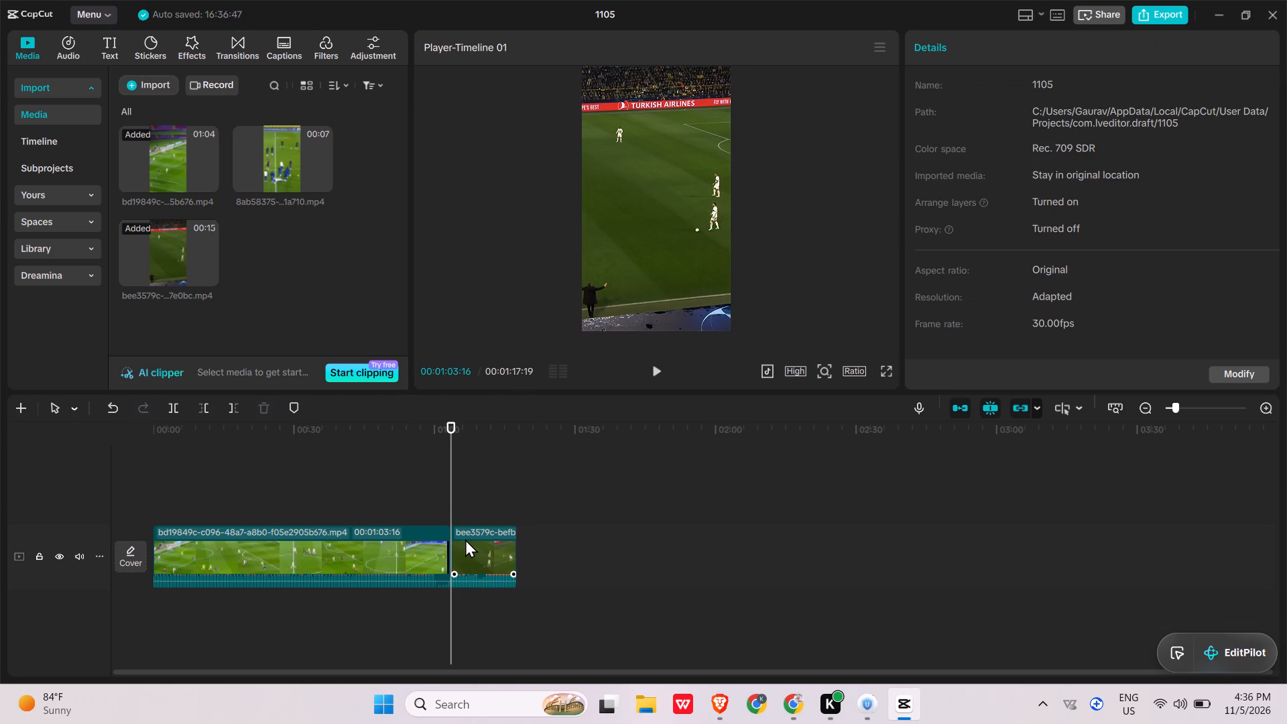
key(BackSpace)
key(BackSpace)
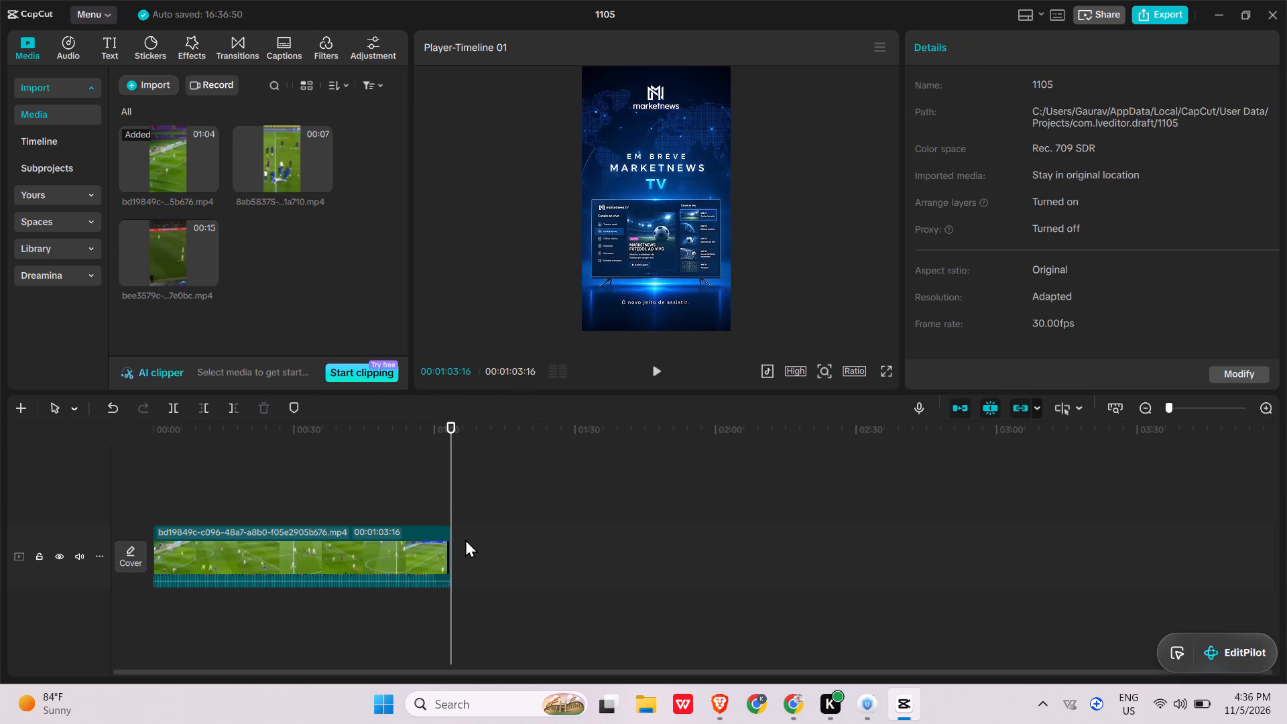
Split the bd19849c clip at 00:00:59:14, just before the marketnews outro fades in, and delete the part after the cut.
click(369, 473)
key(space)
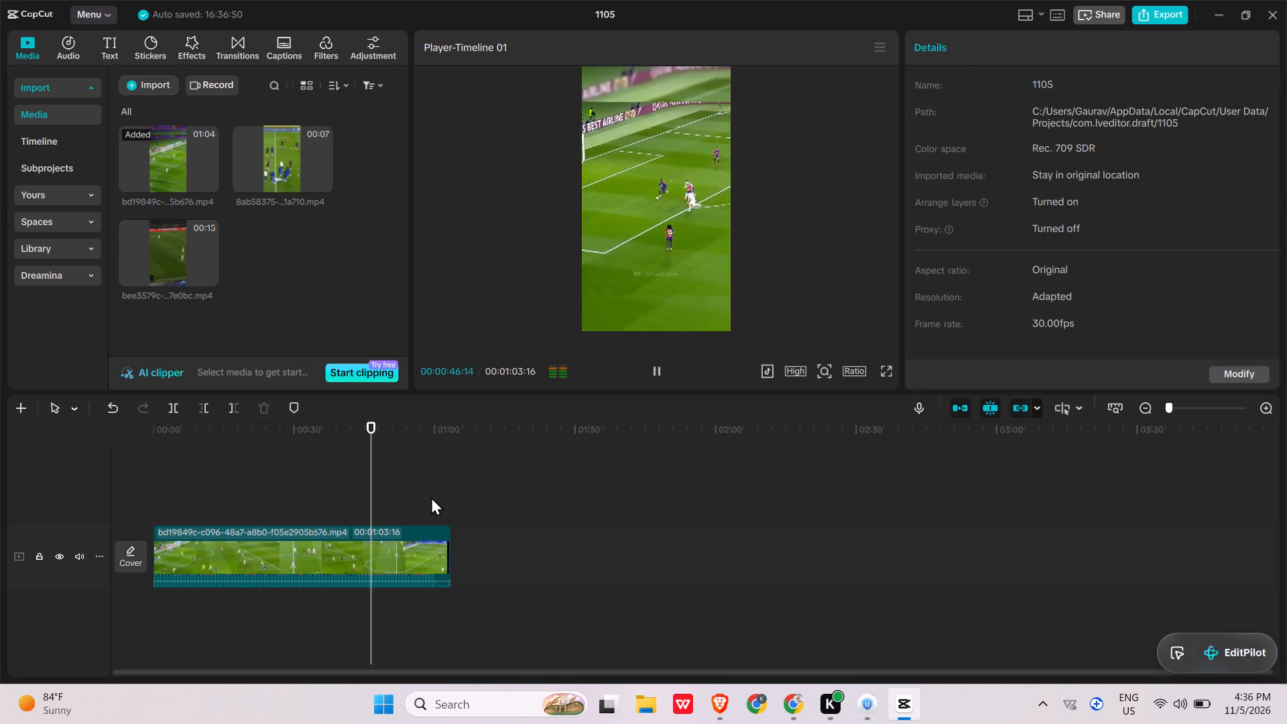
ctrl+scroll(432, 499, up, 15)
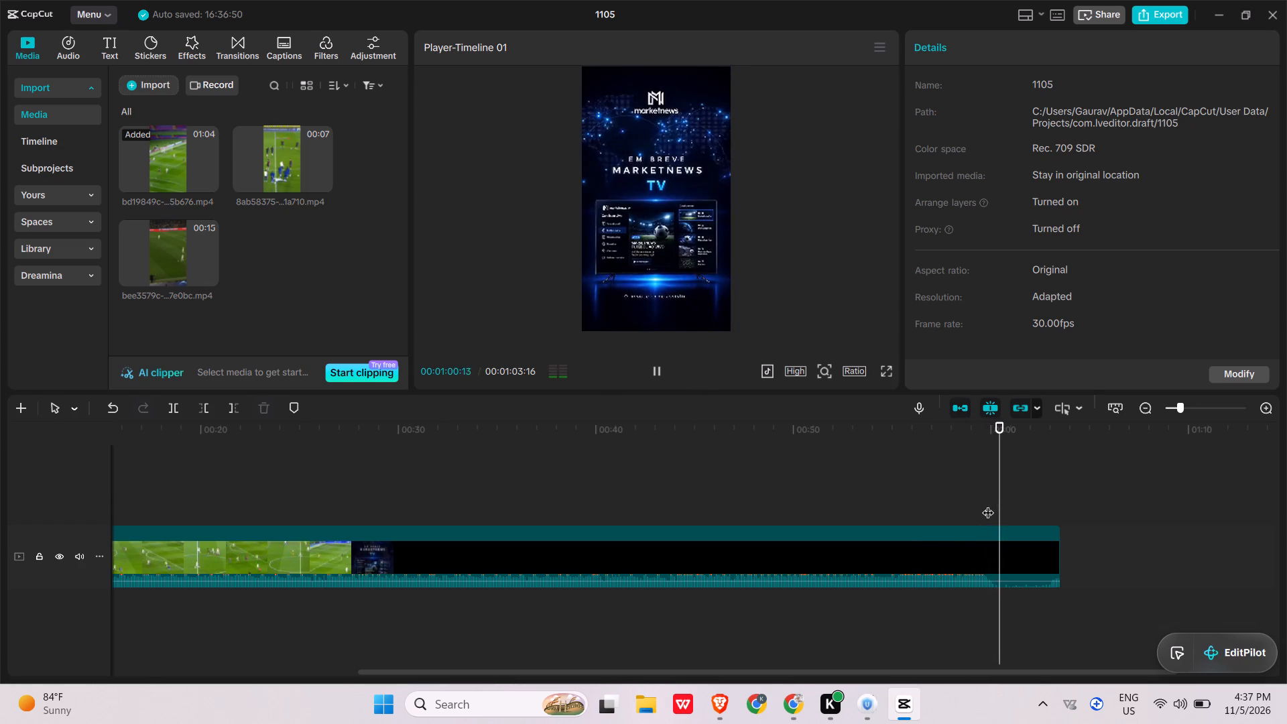
ctrl+scroll(1004, 517, up, 16)
click(960, 458)
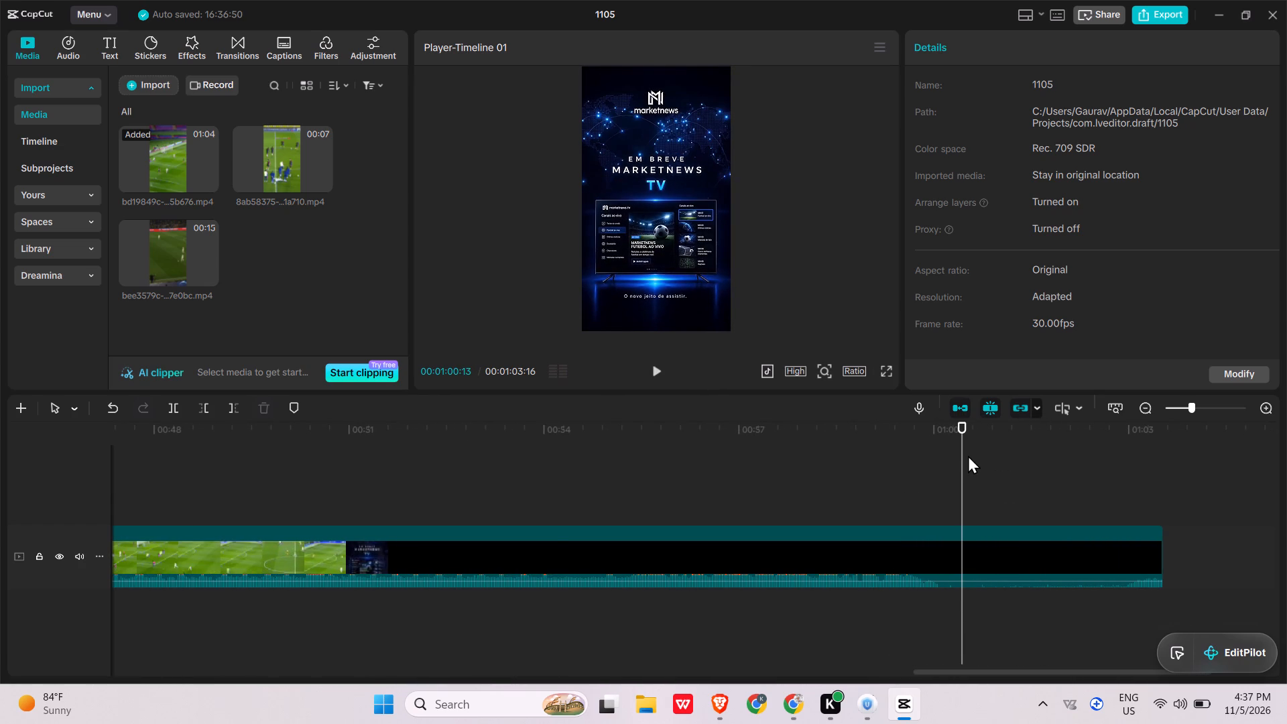
drag(957, 428, 933, 430)
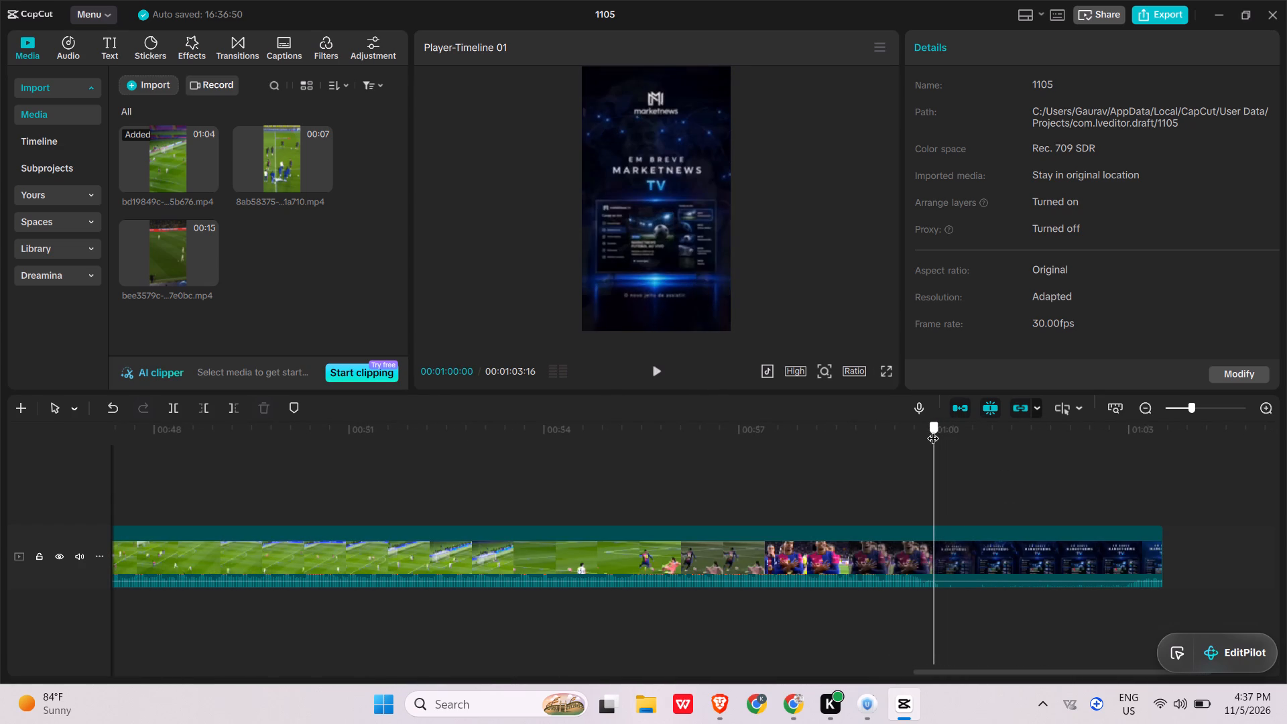
drag(933, 430, 918, 436)
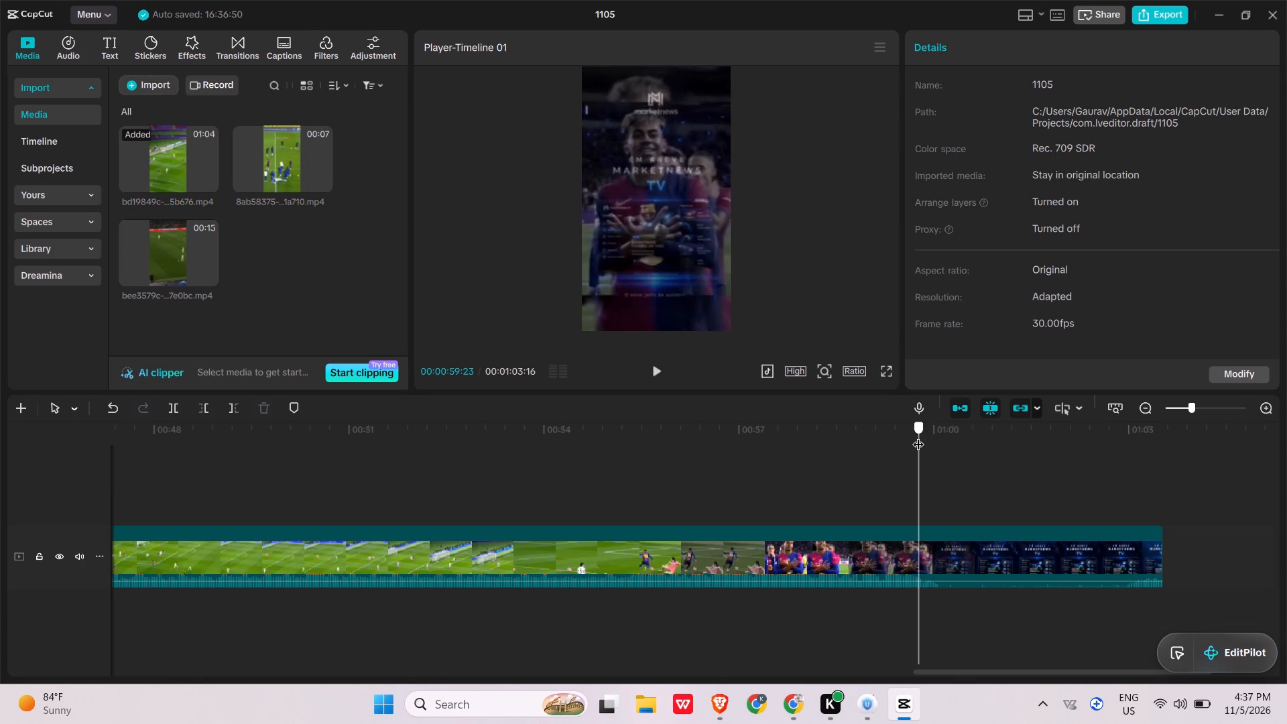
drag(918, 436, 899, 436)
key(ctrl+b)
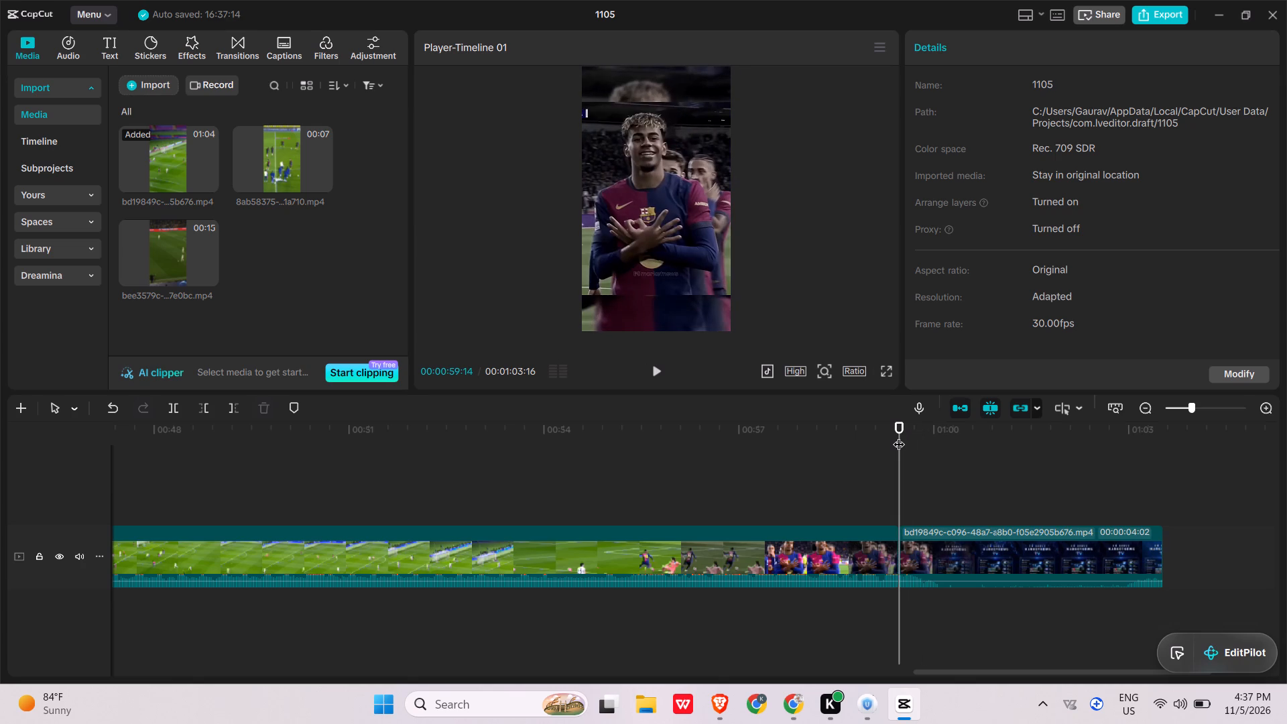
key(Return)
click(1043, 537)
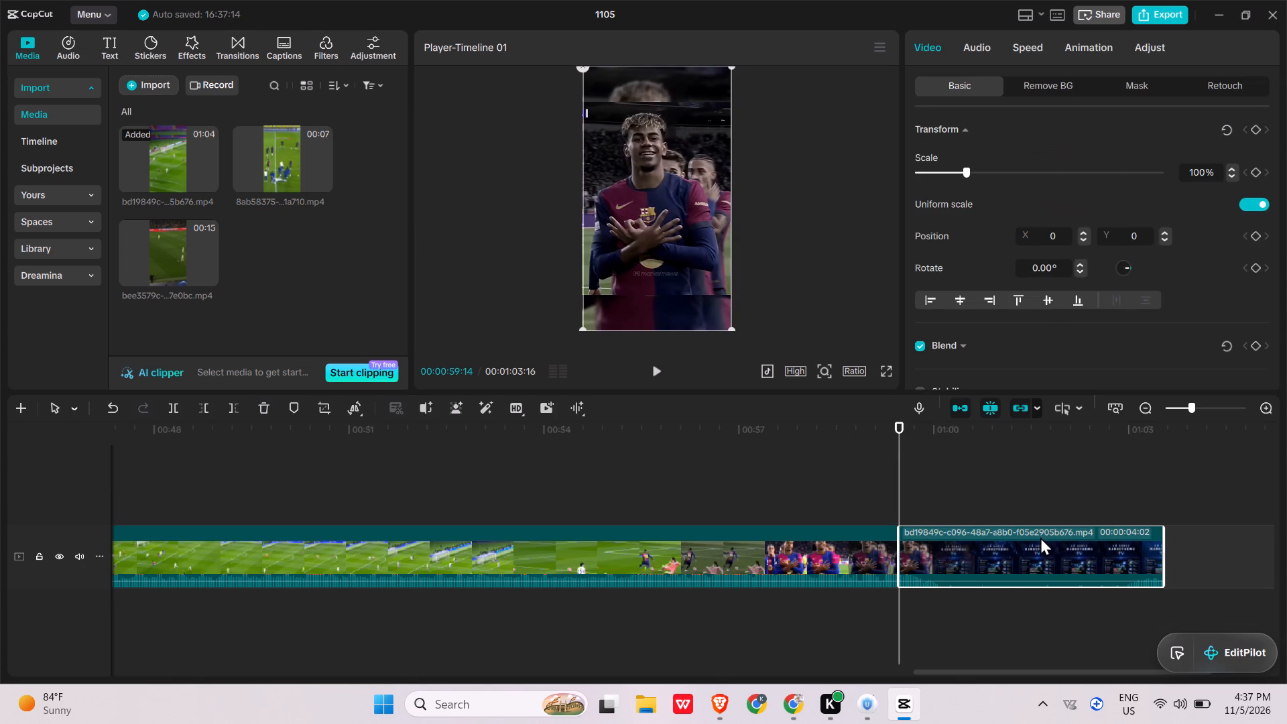
key(BackSpace)
Play back parts of the trimmed bd19849c clip to check its ending, and return the playhead to 00:00:00:00.
click(871, 471)
key(space)
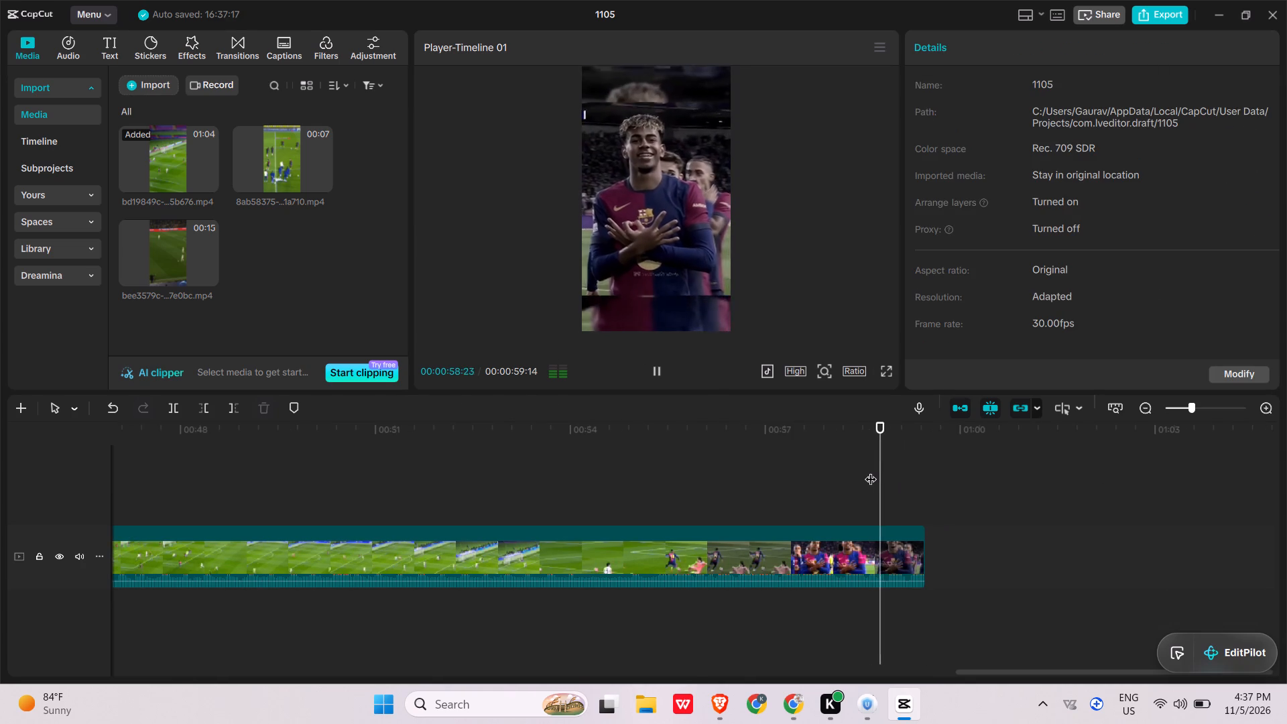
ctrl+scroll(871, 471, down, 12)
ctrl+scroll(871, 471, down, 10)
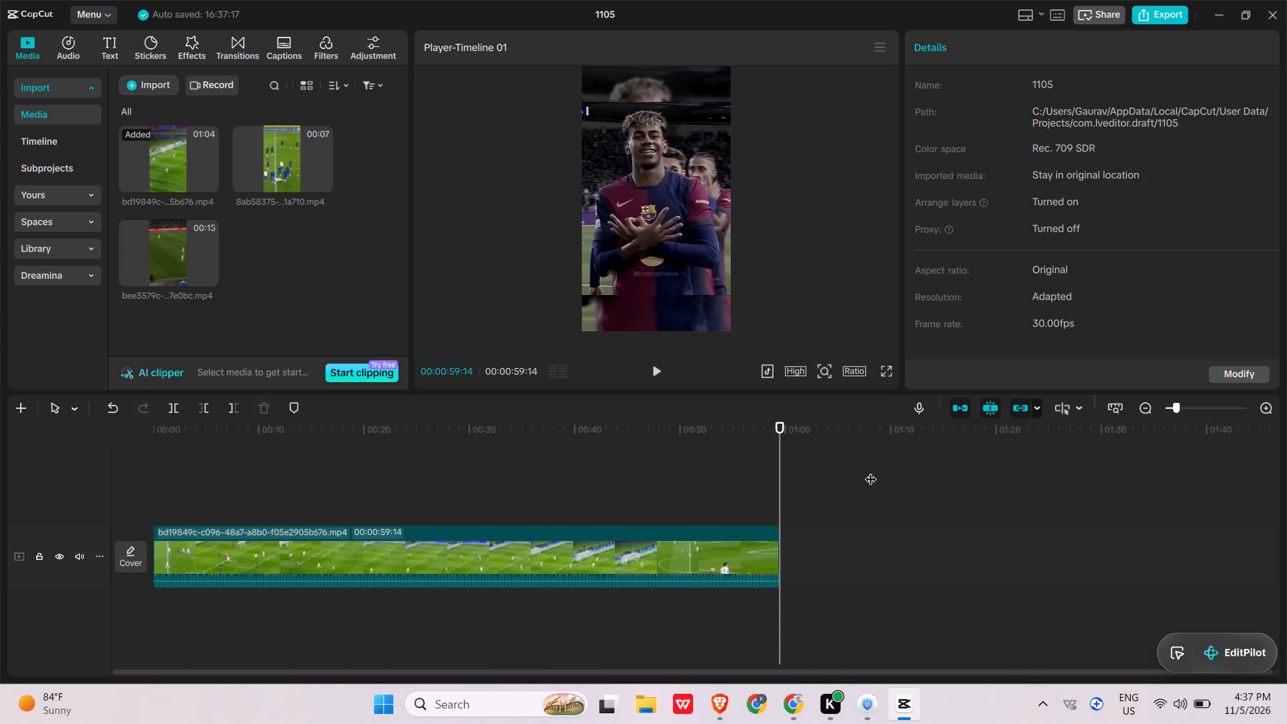
click(553, 481)
key(space)
ctrl+scroll(553, 481, down, 10)
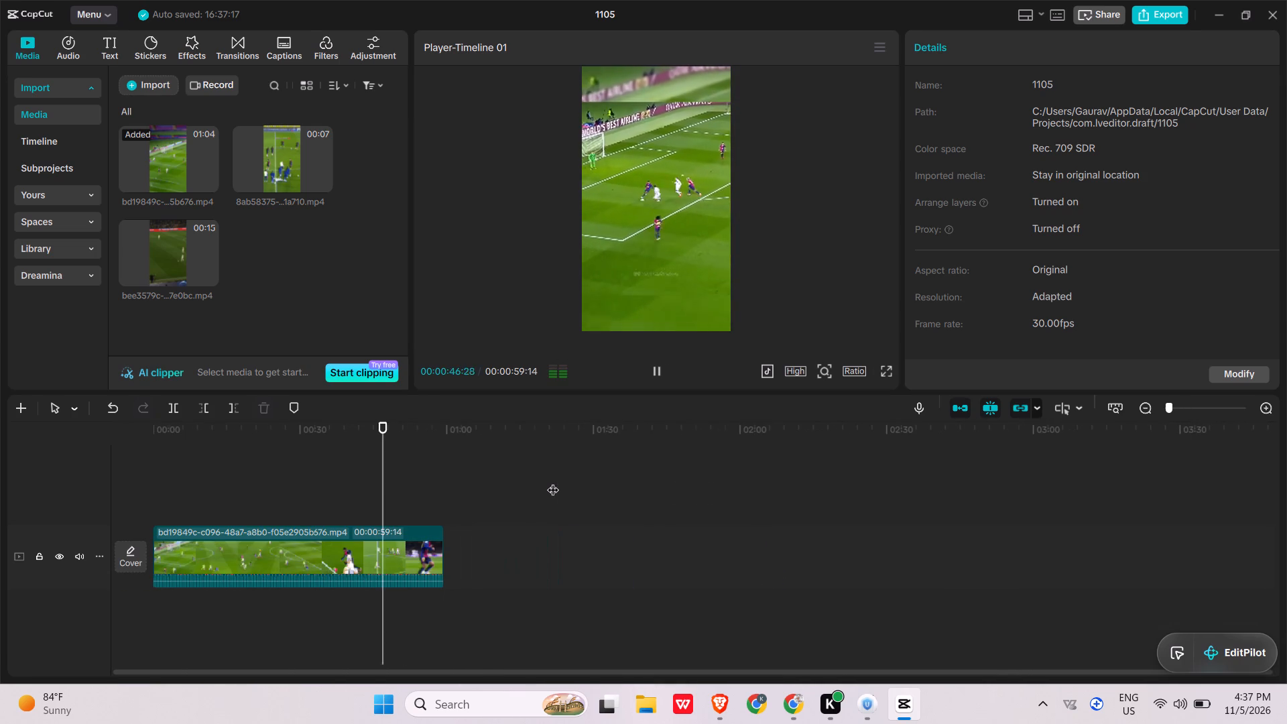
drag(385, 419, 261, 432)
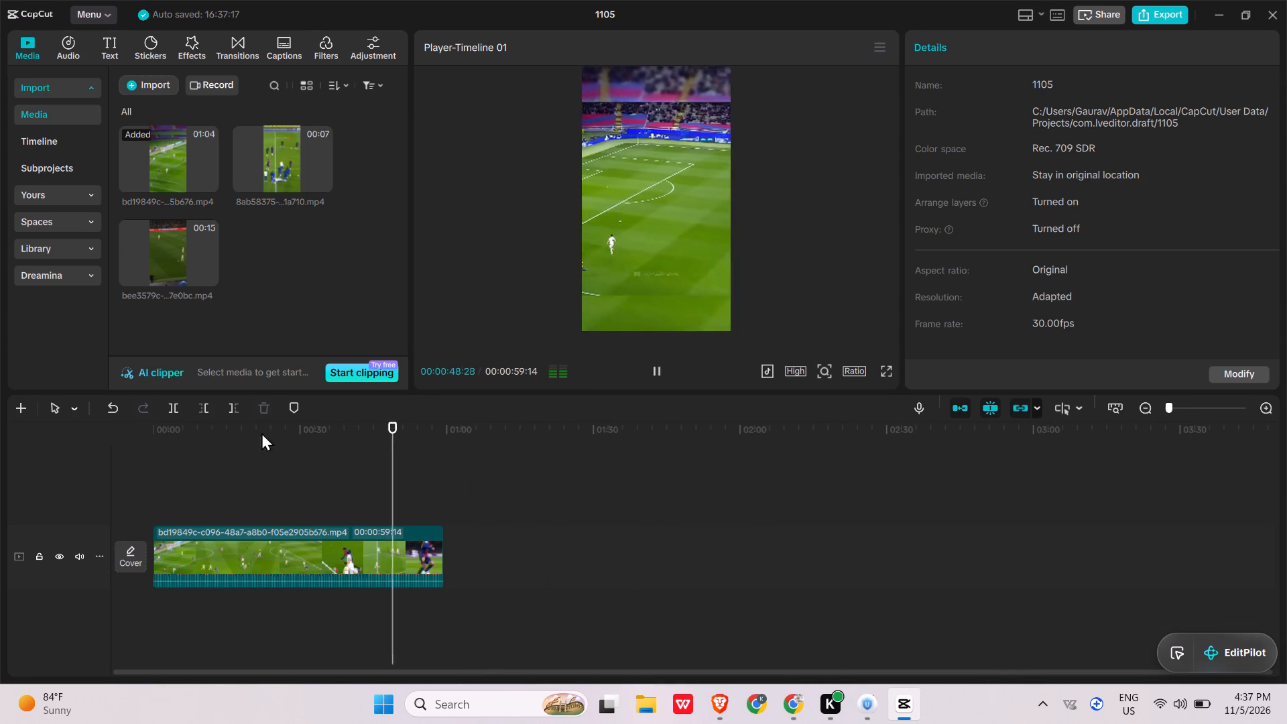
drag(261, 432, 267, 430)
drag(143, 455, 69, 460)
drag(176, 444, 99, 445)
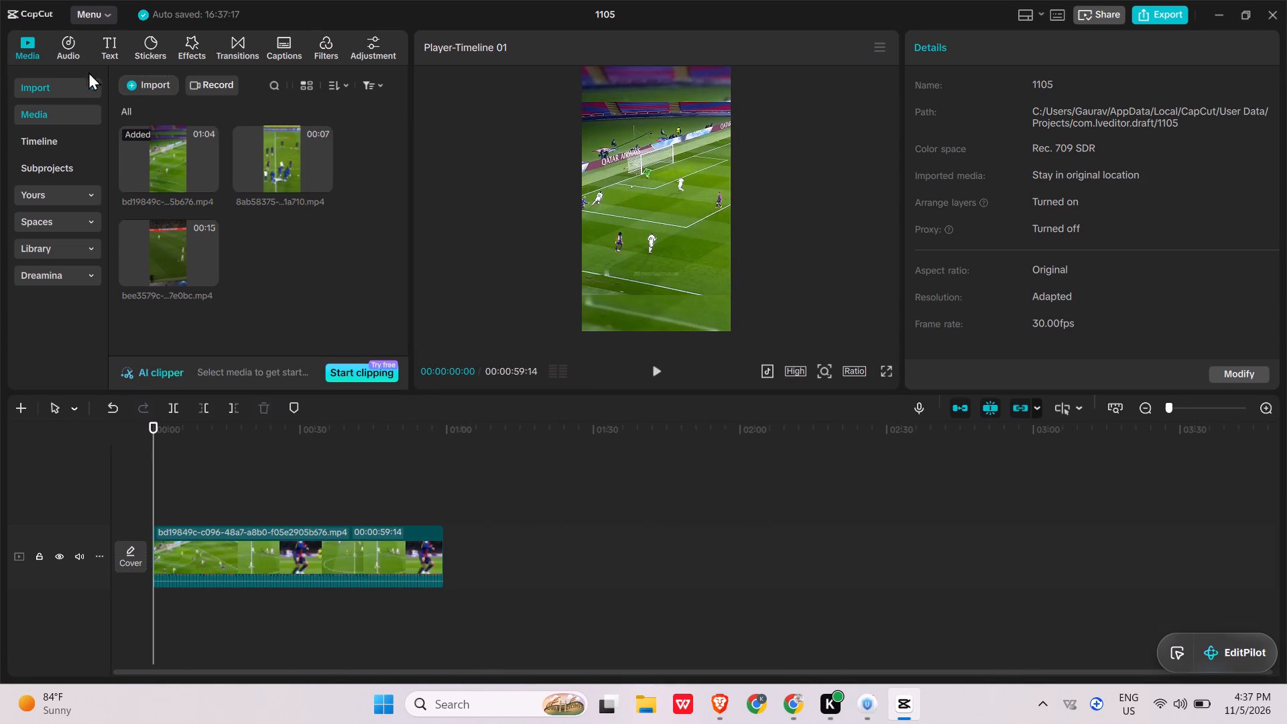
Import the fortunejack final video from the device's Downloads folder.
click(143, 82)
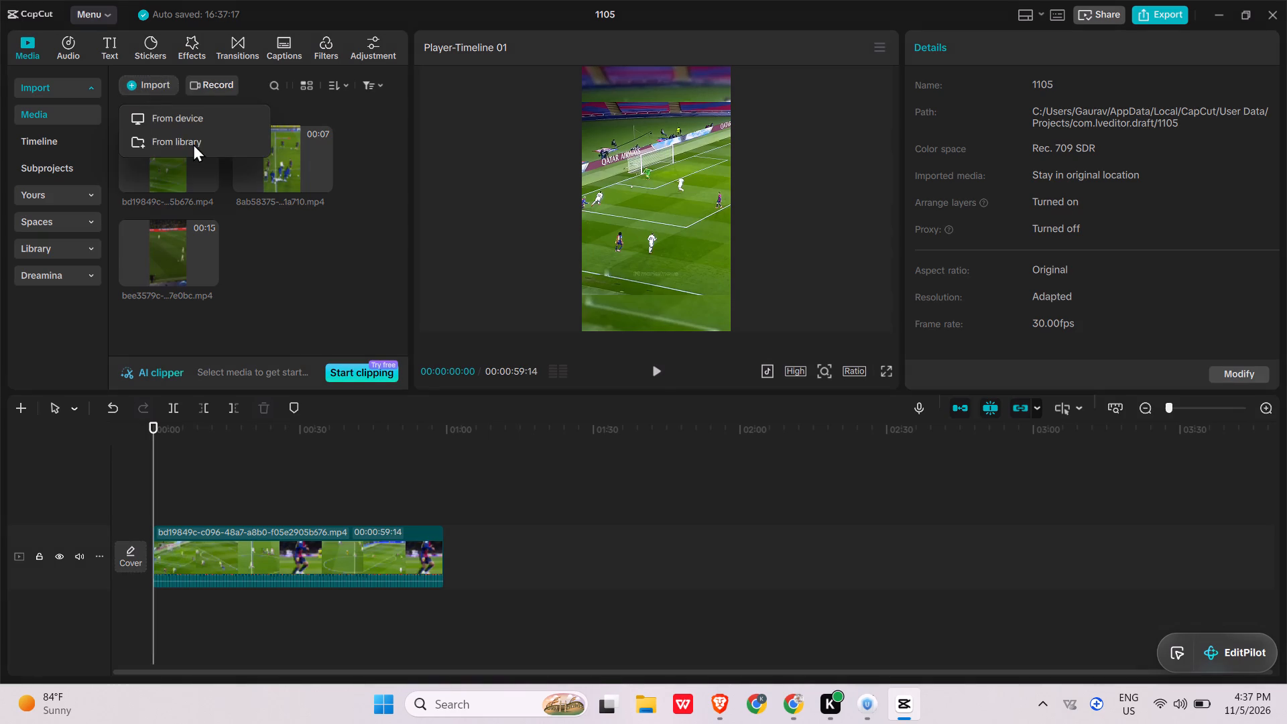
click(192, 125)
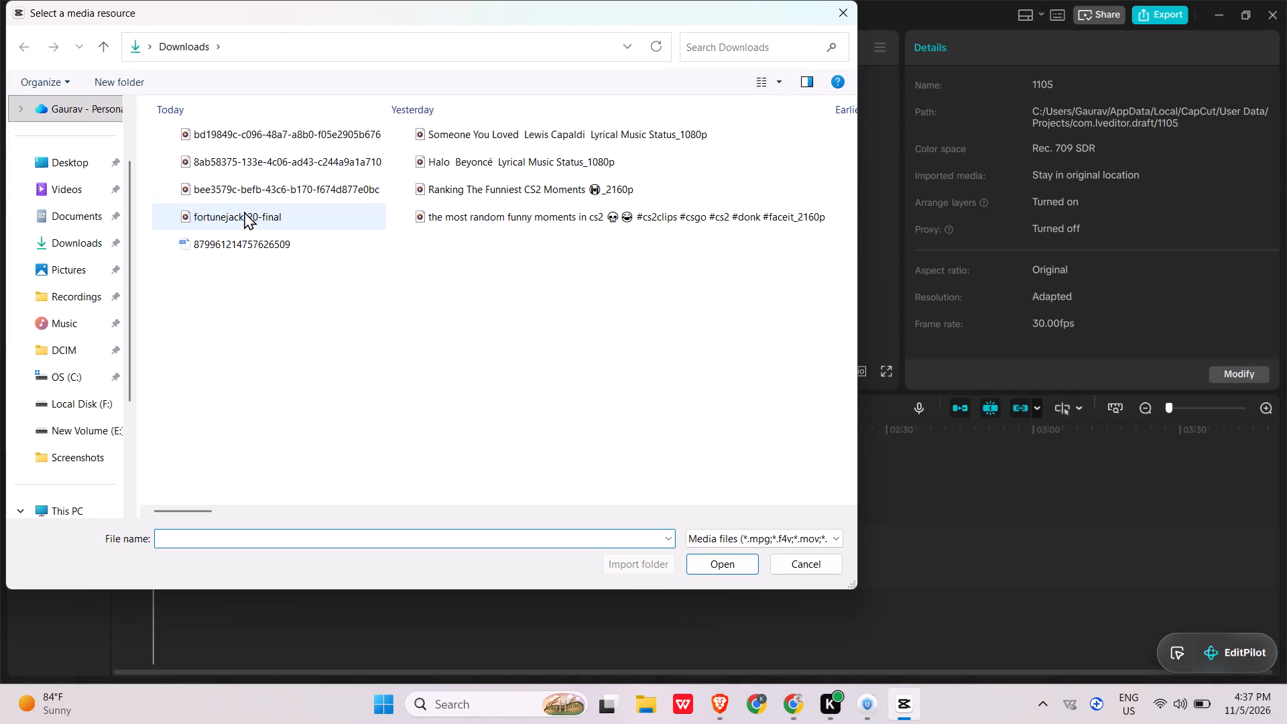
double_click(243, 215)
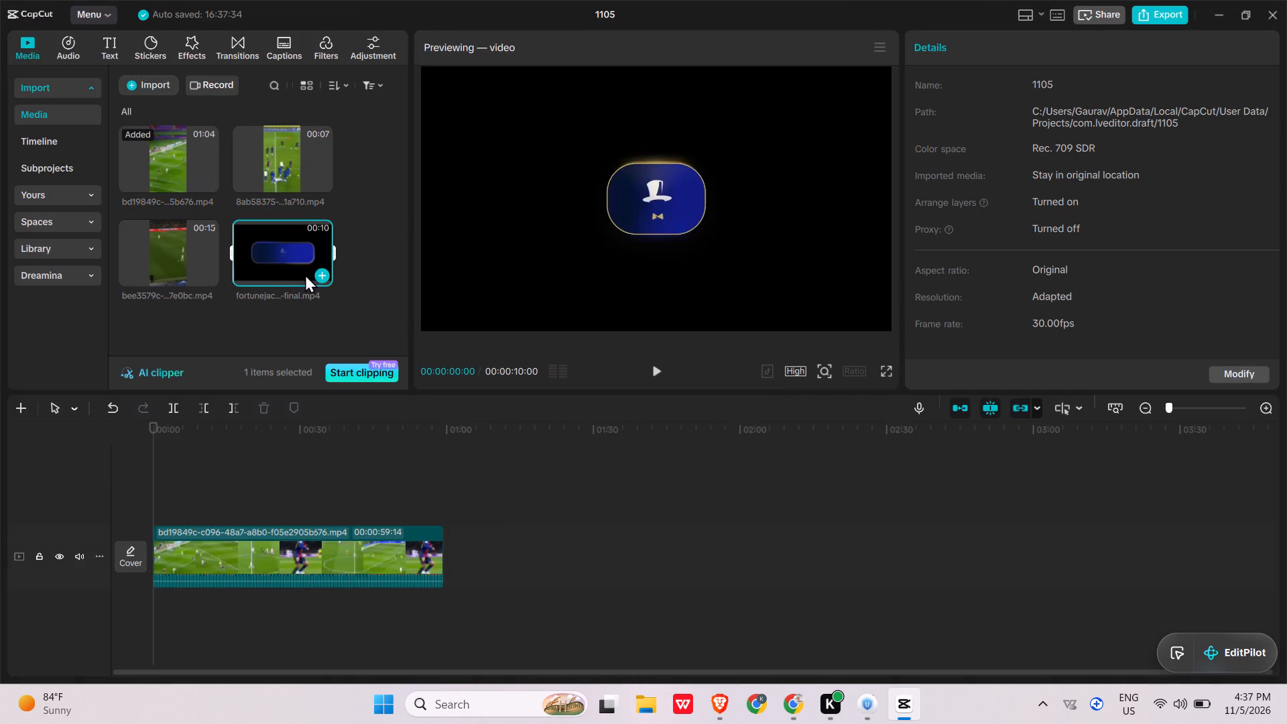
Add the fortunejack video to the timeline and place it on a track above the bd19849c clip, starting at 00:00.
click(319, 276)
drag(157, 553, 165, 613)
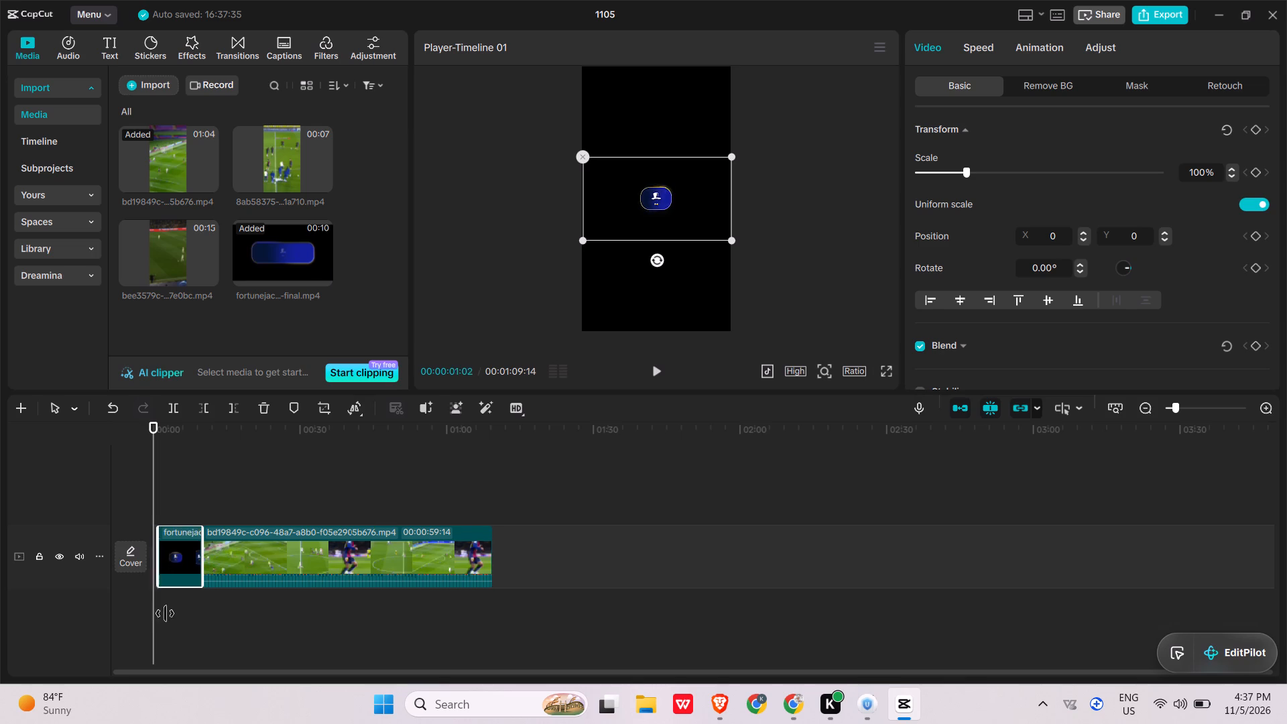
drag(165, 613, 117, 600)
drag(174, 554, 140, 615)
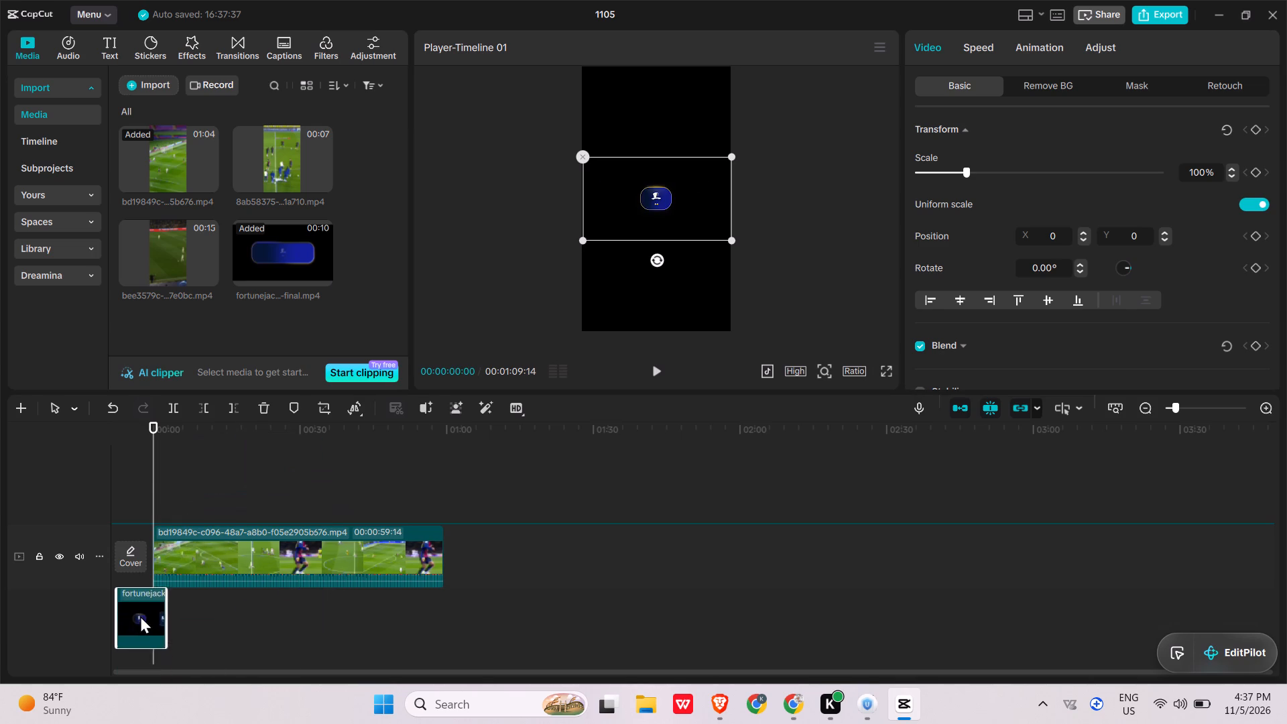
drag(140, 615, 143, 611)
drag(203, 516, 379, 507)
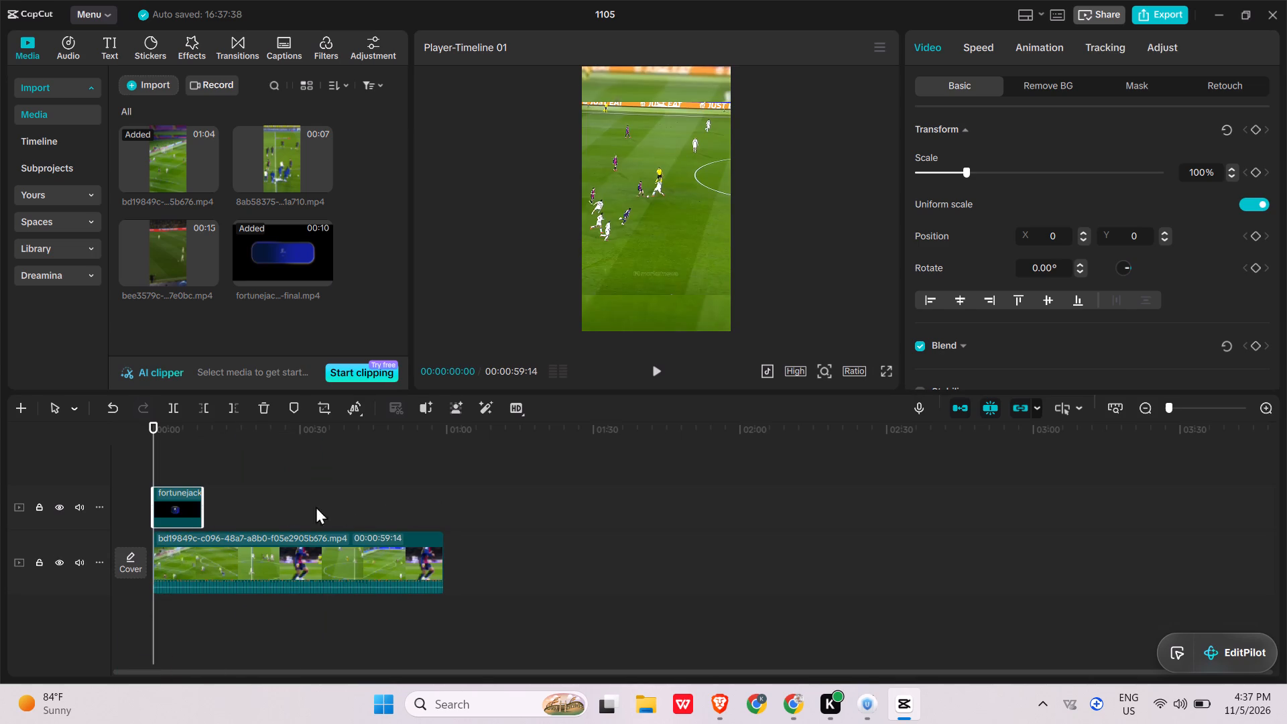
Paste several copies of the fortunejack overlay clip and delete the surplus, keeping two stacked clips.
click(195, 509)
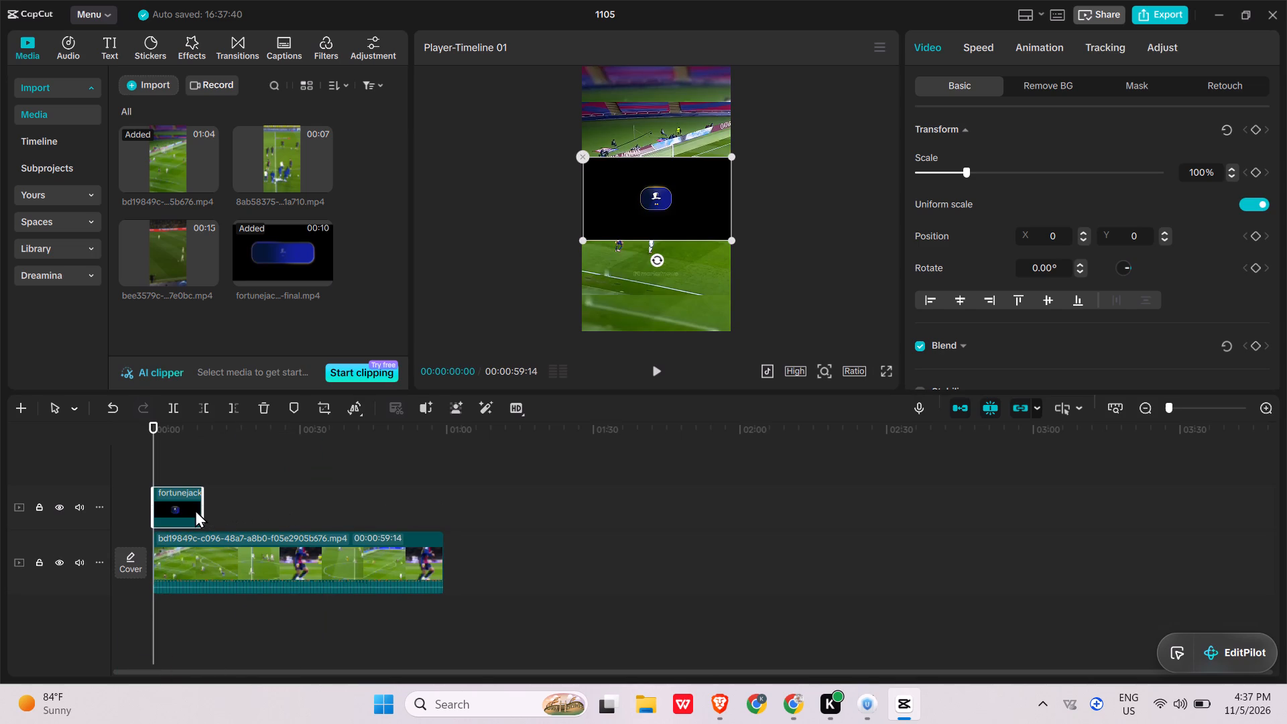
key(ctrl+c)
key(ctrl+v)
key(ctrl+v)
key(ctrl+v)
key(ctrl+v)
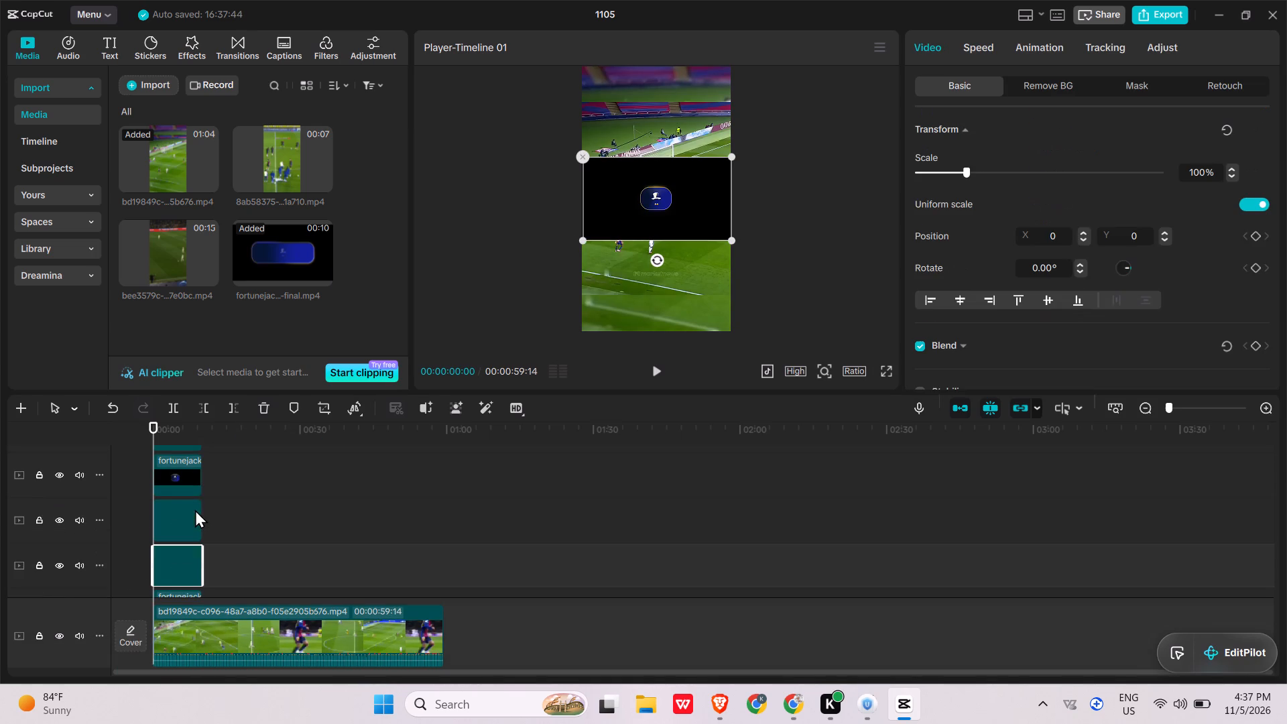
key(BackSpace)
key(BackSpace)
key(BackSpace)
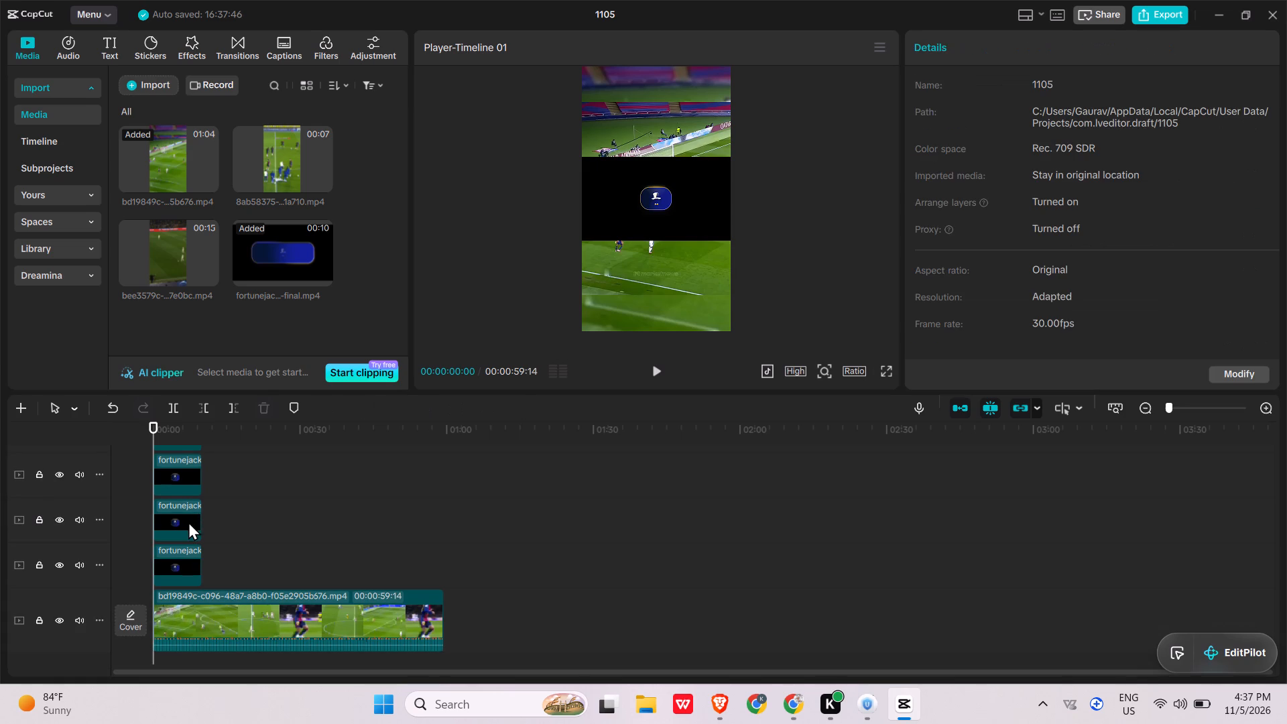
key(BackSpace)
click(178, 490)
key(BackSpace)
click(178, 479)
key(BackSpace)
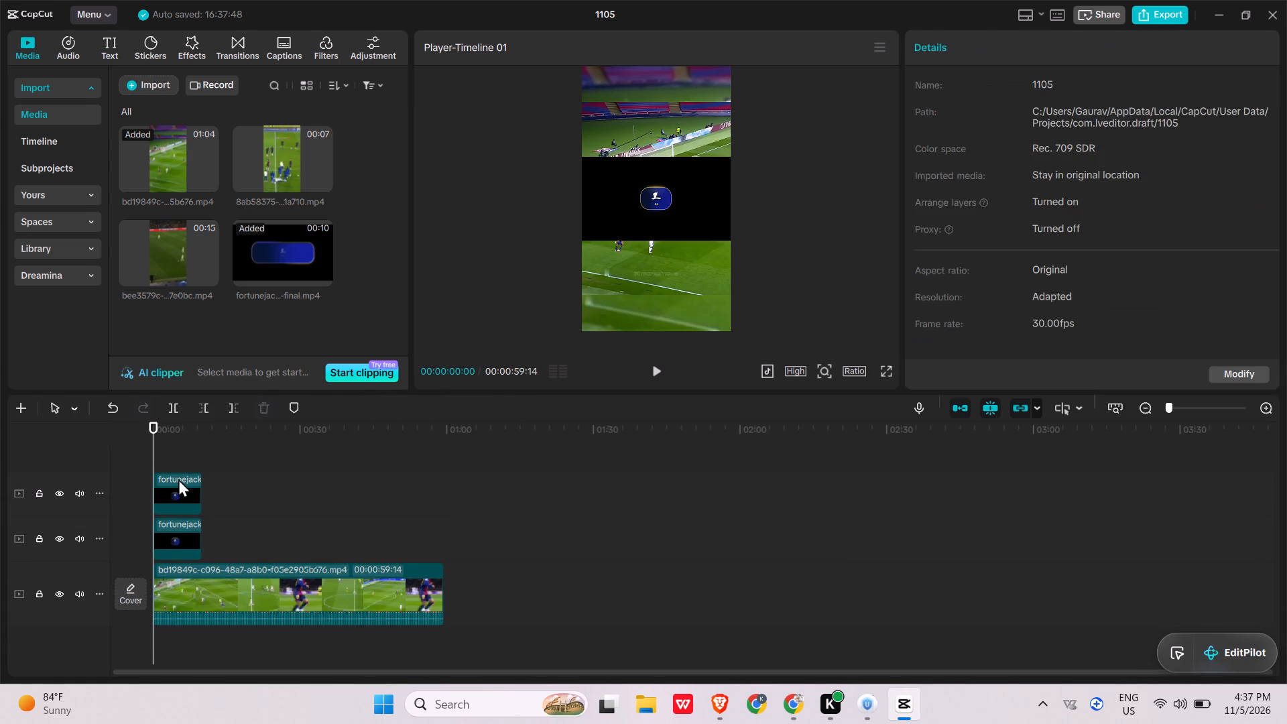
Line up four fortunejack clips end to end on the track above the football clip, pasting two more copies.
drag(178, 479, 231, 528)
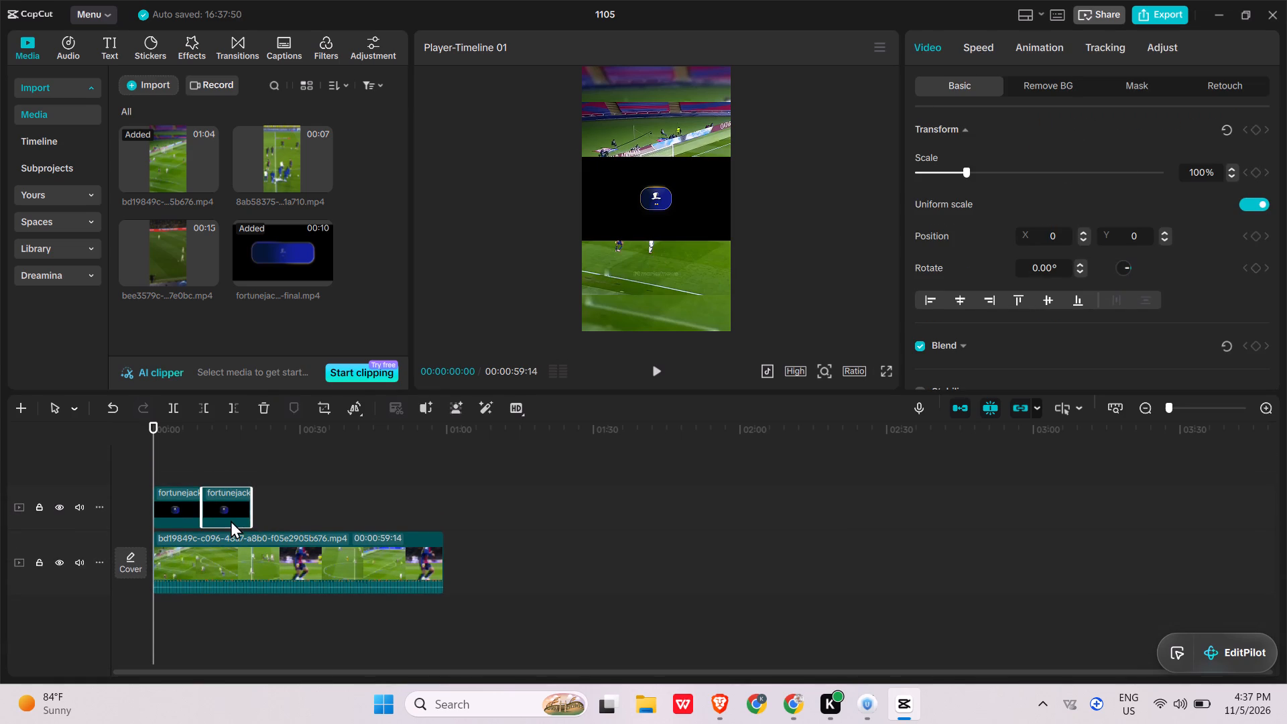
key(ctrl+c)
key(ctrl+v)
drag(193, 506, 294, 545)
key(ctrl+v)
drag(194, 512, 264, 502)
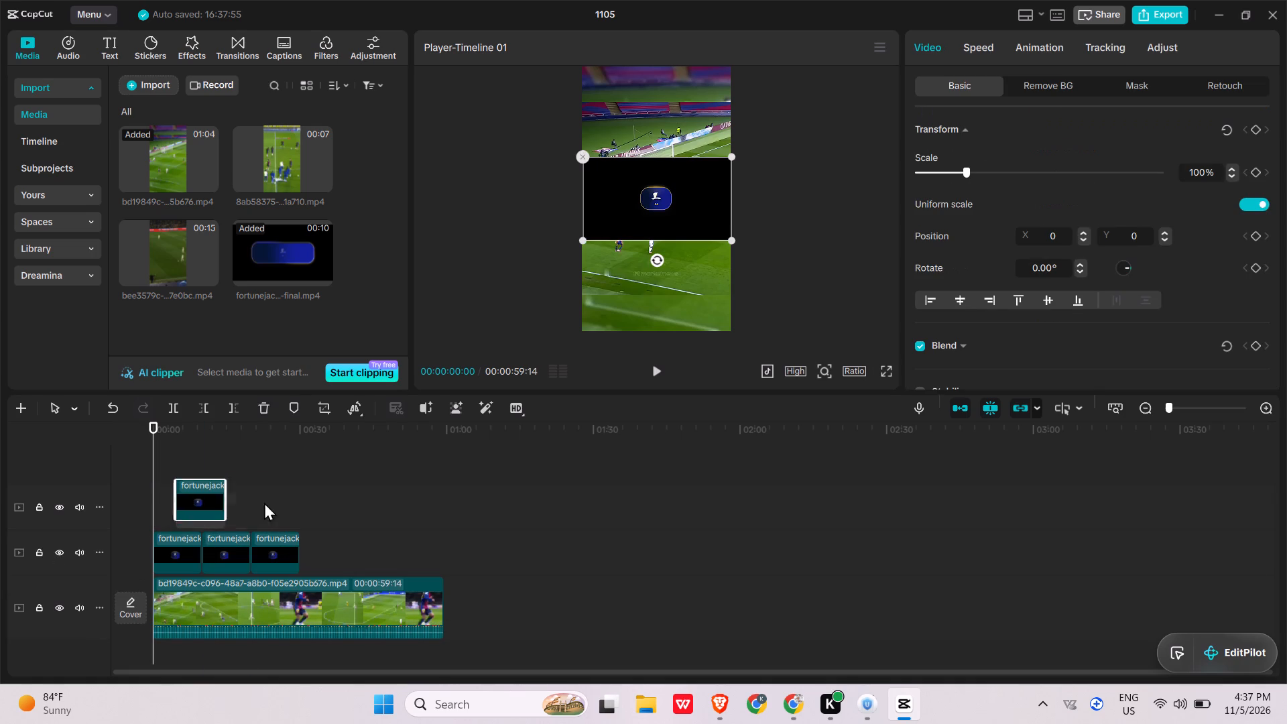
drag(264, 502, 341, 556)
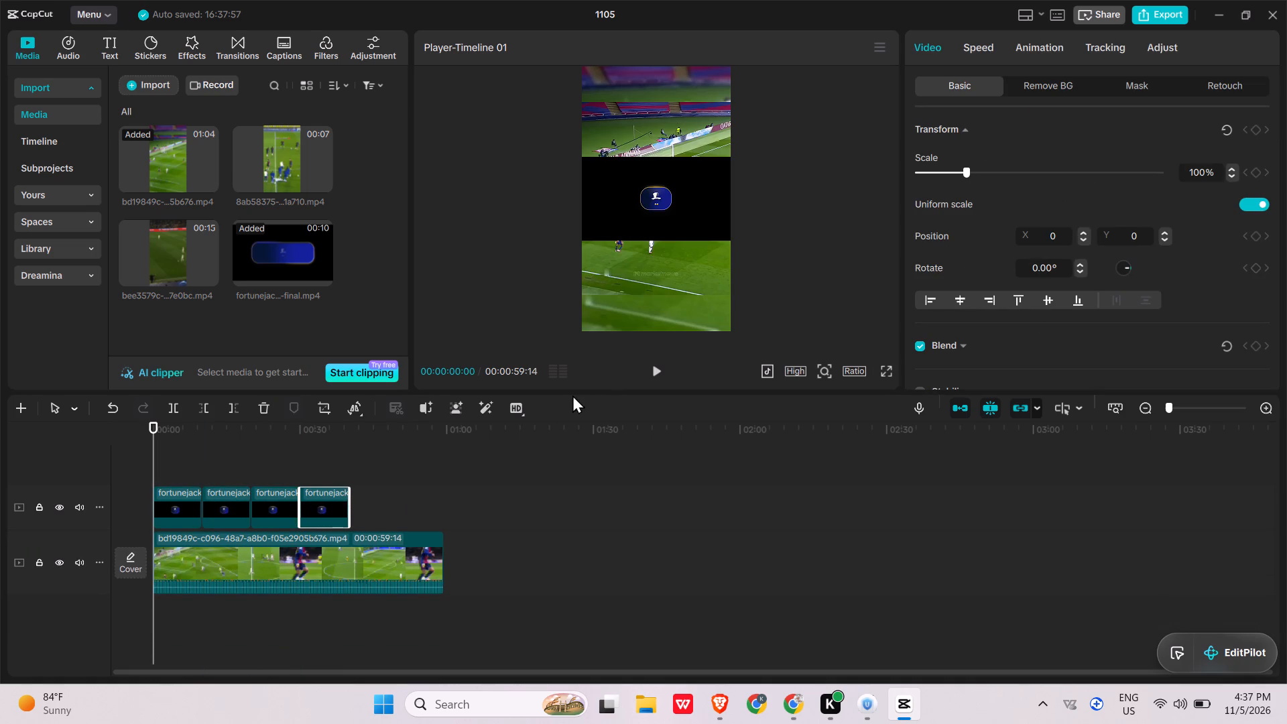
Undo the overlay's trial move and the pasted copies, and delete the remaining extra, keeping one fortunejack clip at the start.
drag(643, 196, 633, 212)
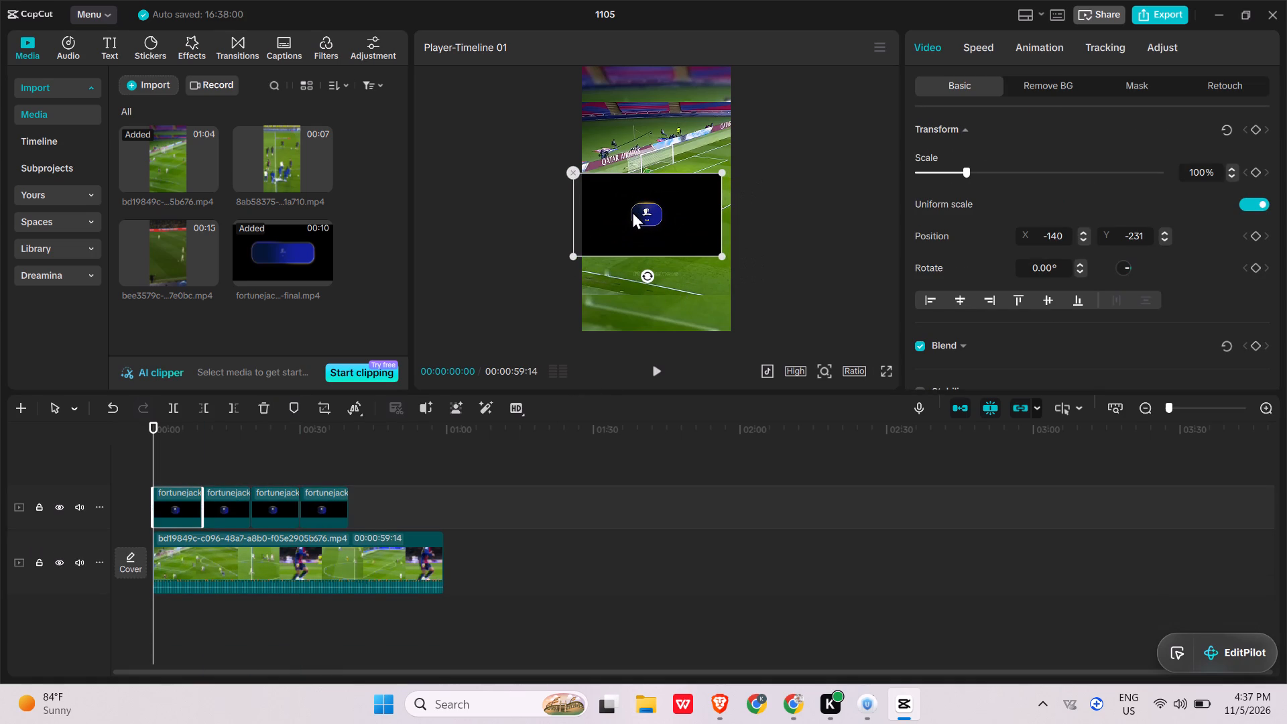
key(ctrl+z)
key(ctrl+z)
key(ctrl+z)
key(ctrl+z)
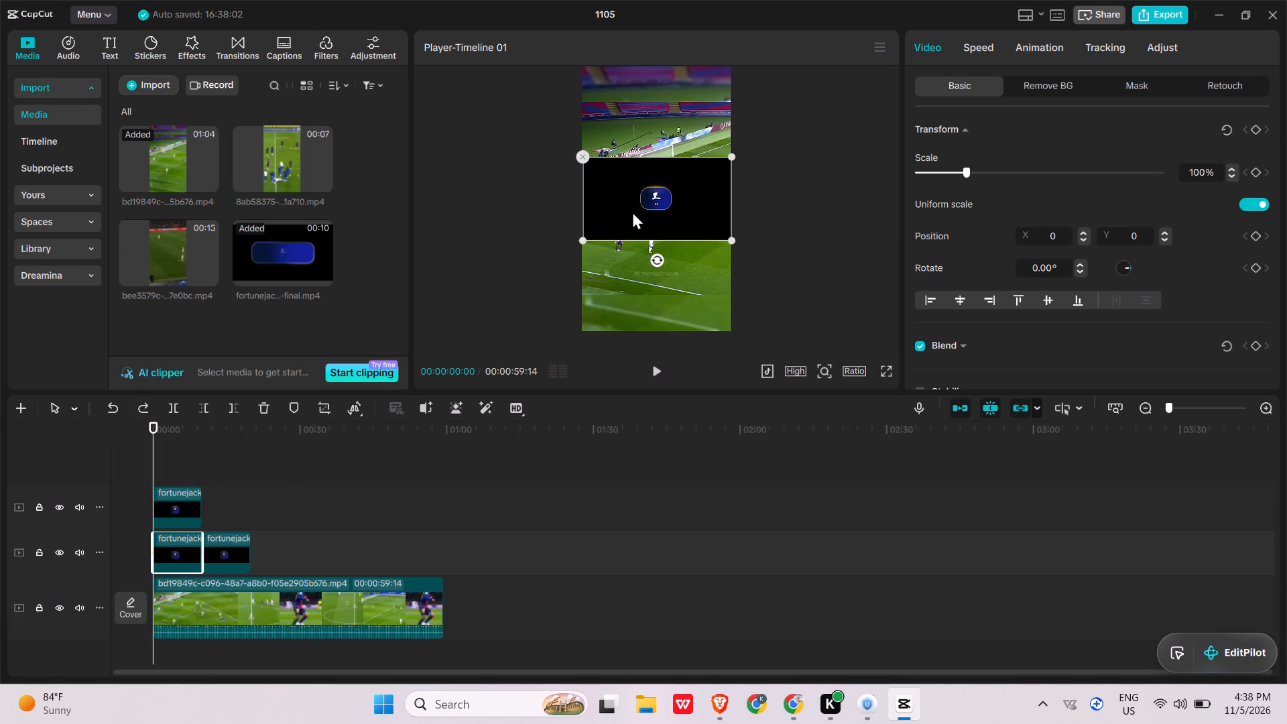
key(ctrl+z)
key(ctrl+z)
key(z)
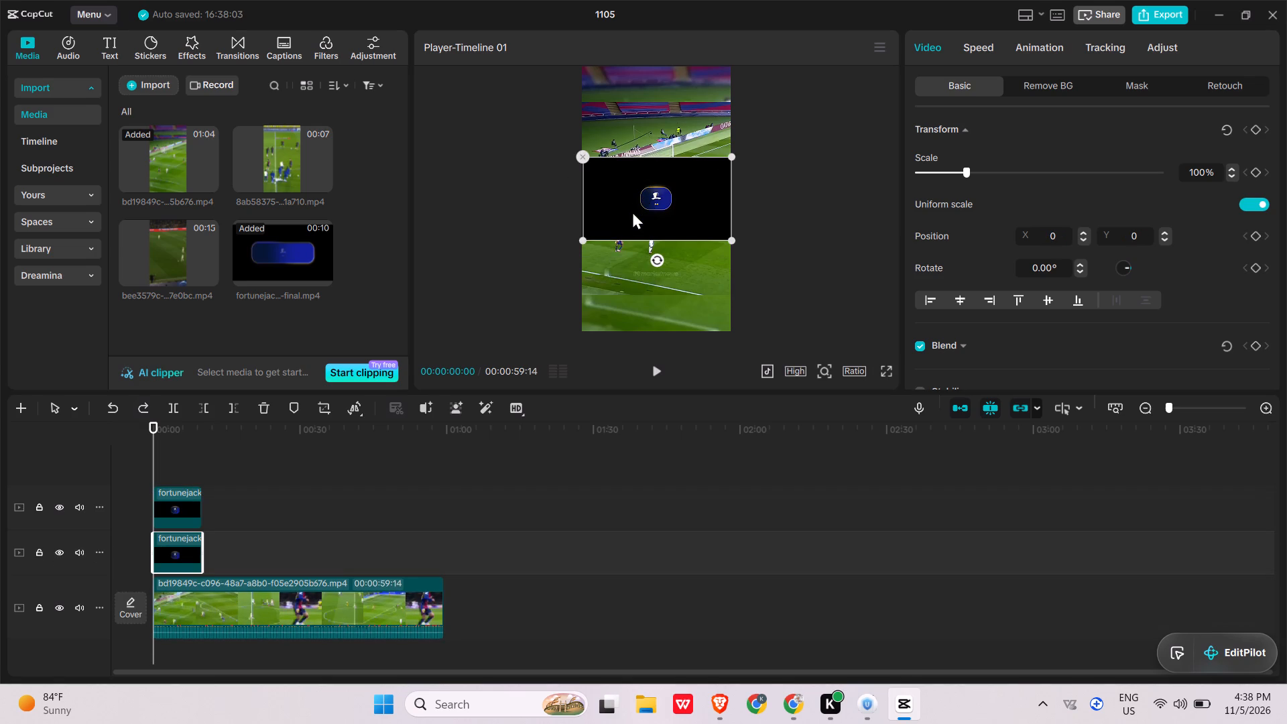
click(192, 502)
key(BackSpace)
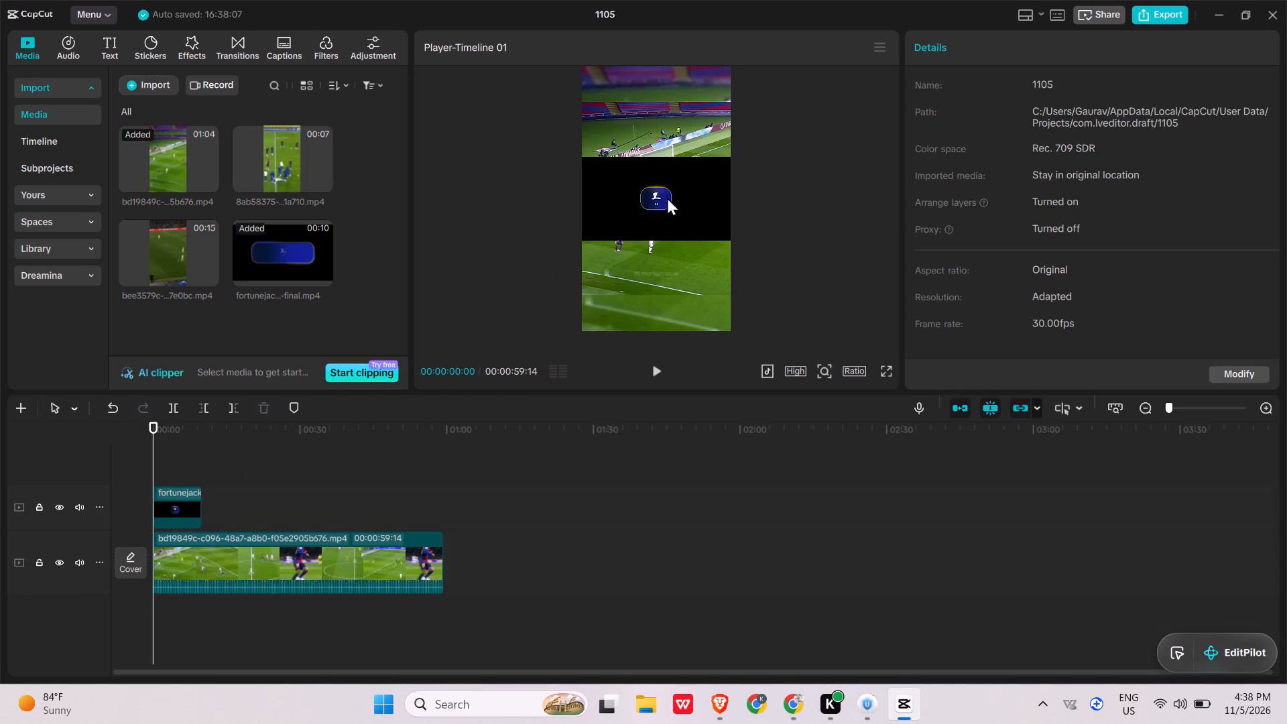
Move the fortunejack overlay straight down in the frame to about X 0, Y -1082.
drag(667, 197, 663, 272)
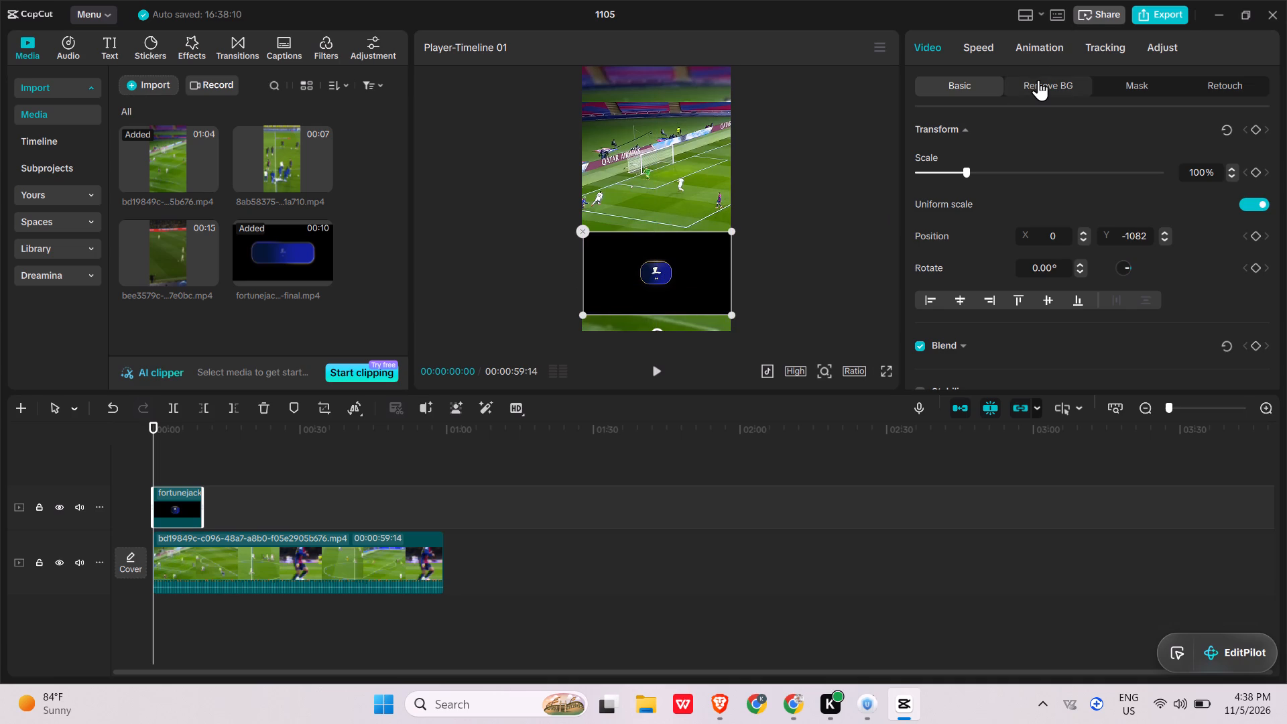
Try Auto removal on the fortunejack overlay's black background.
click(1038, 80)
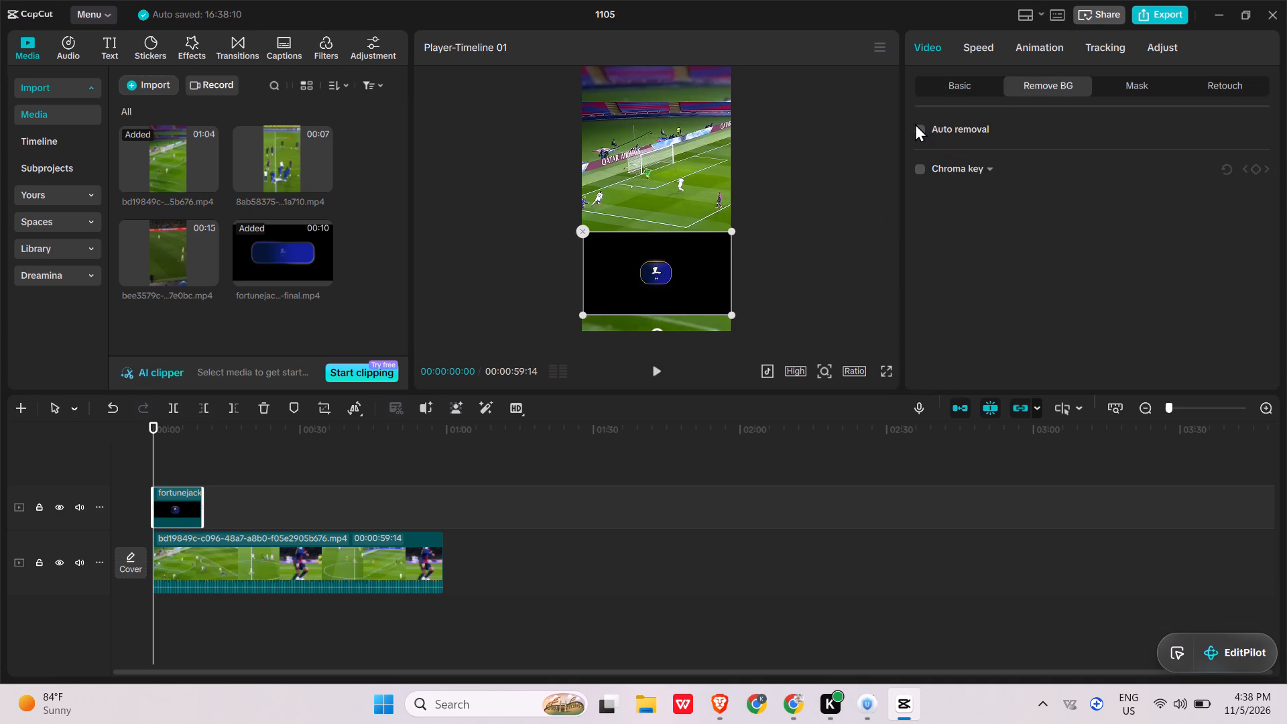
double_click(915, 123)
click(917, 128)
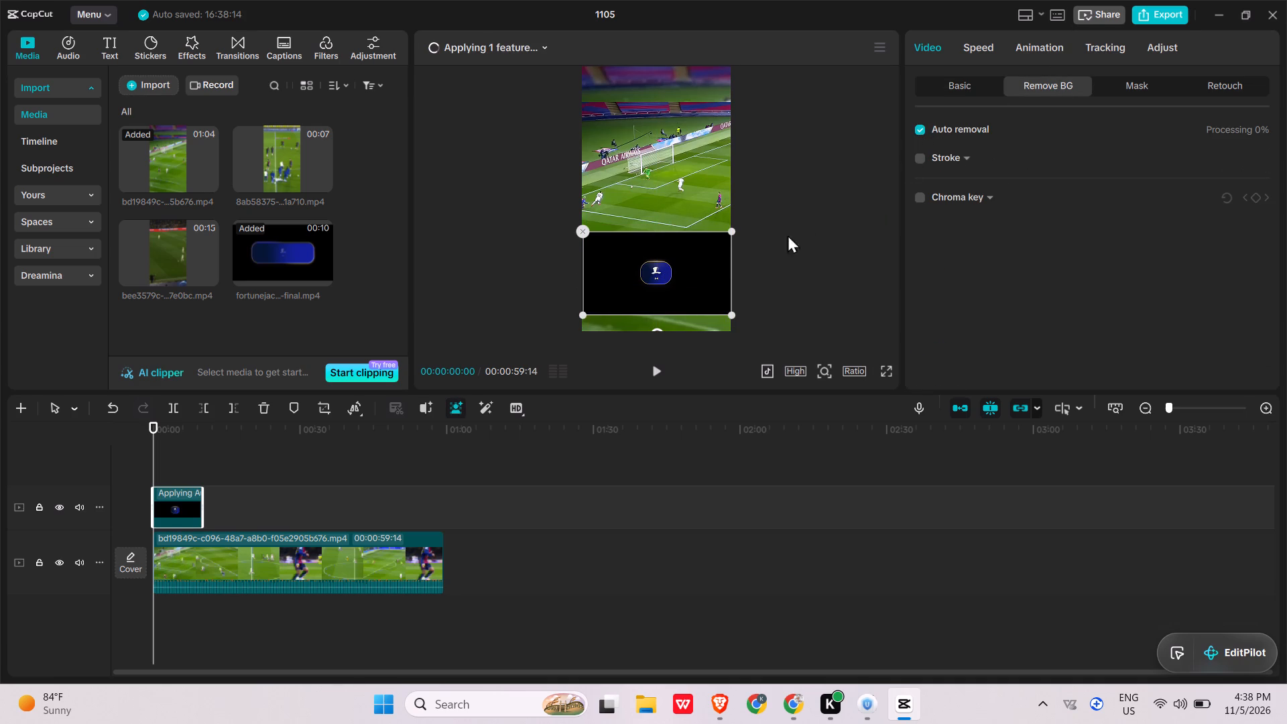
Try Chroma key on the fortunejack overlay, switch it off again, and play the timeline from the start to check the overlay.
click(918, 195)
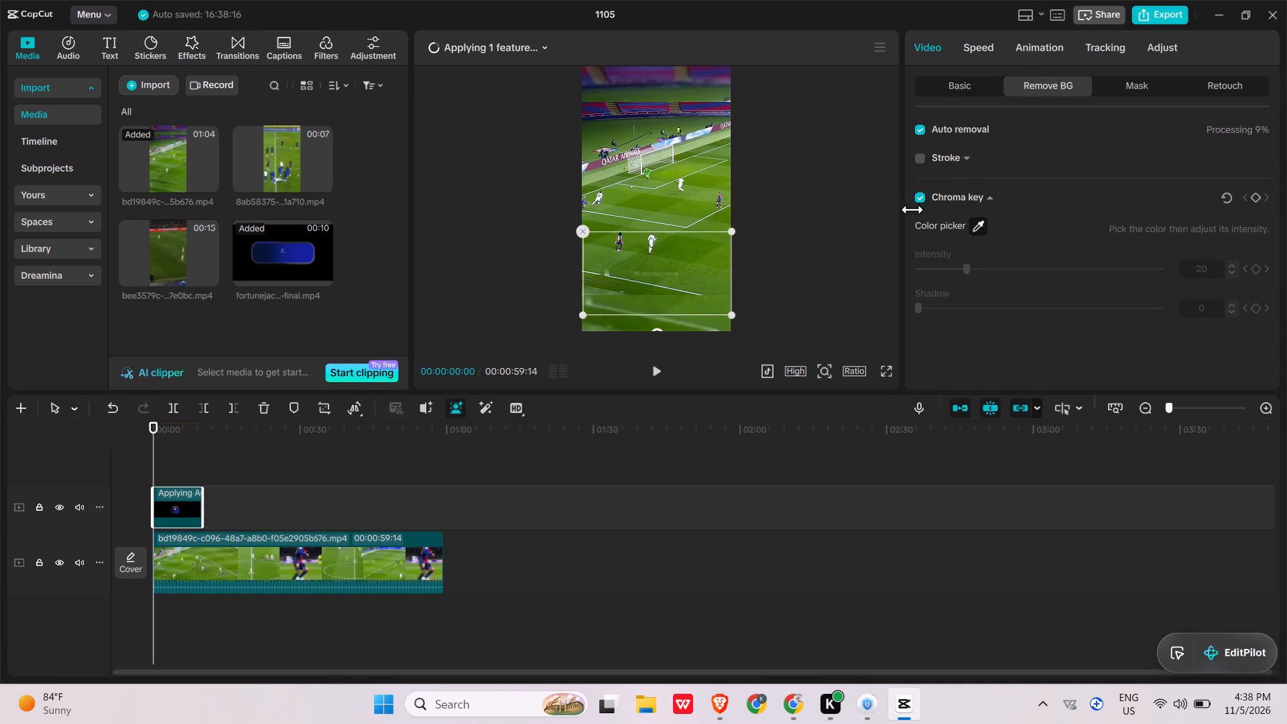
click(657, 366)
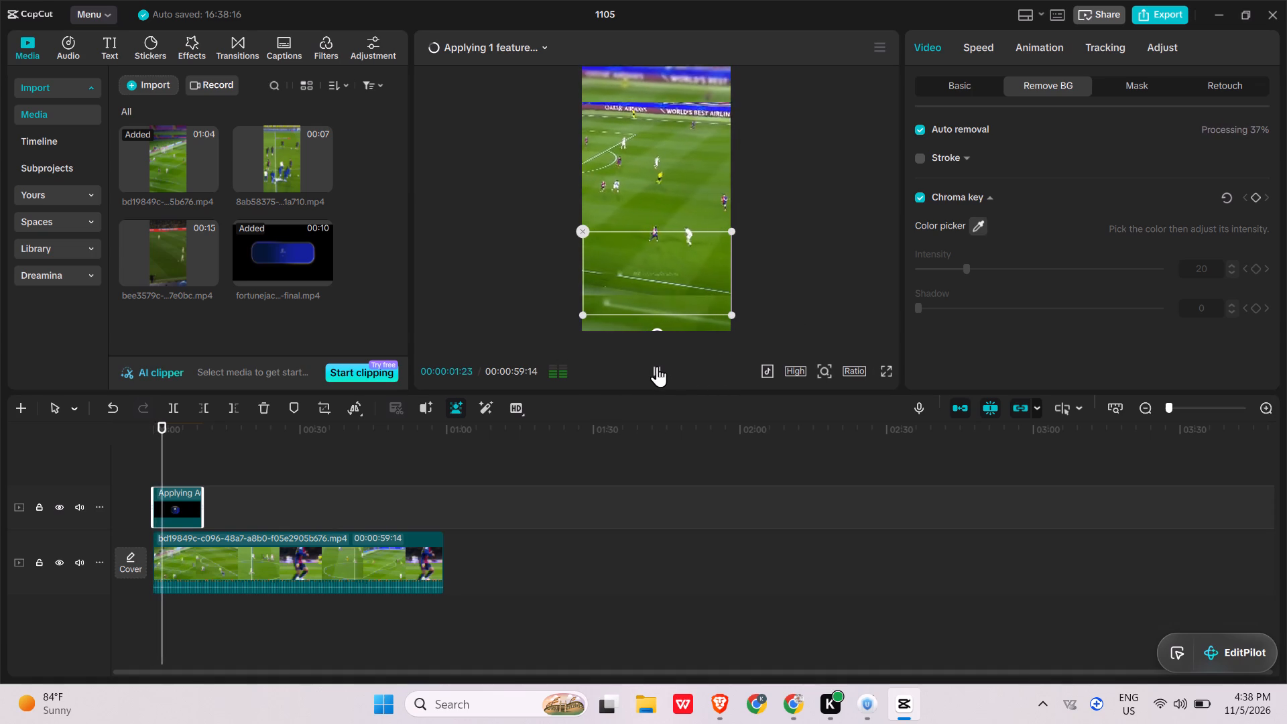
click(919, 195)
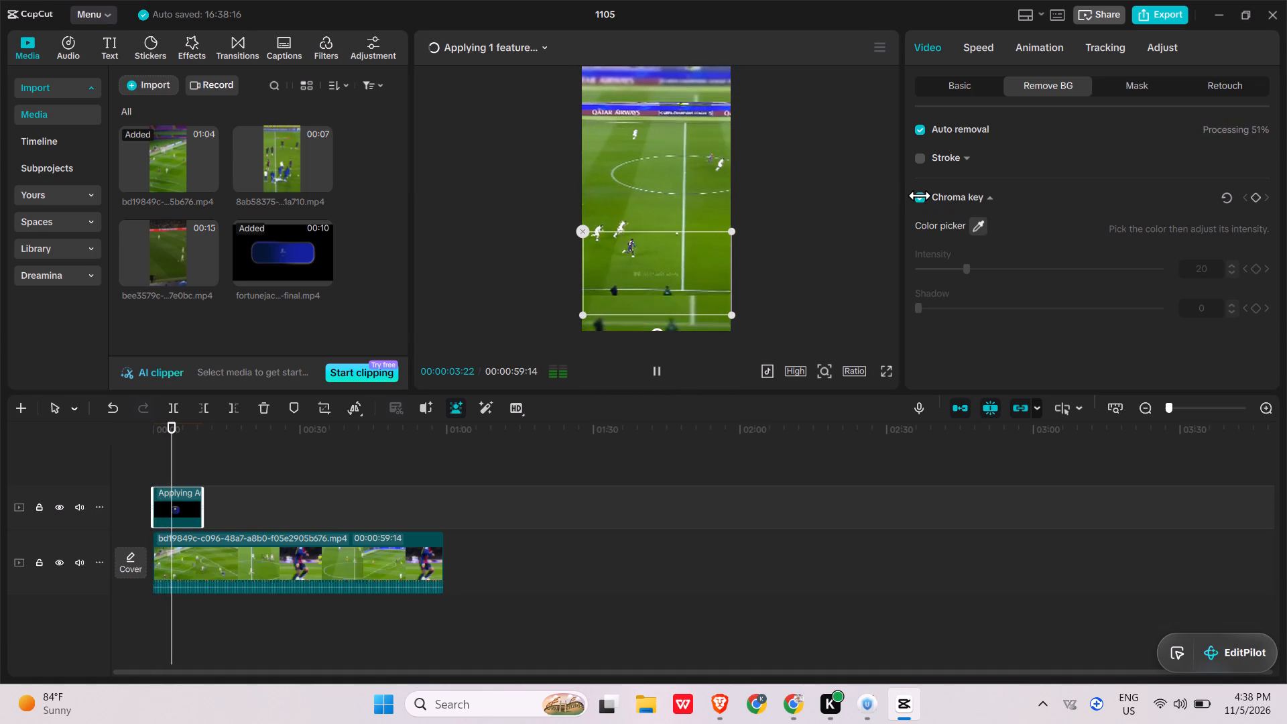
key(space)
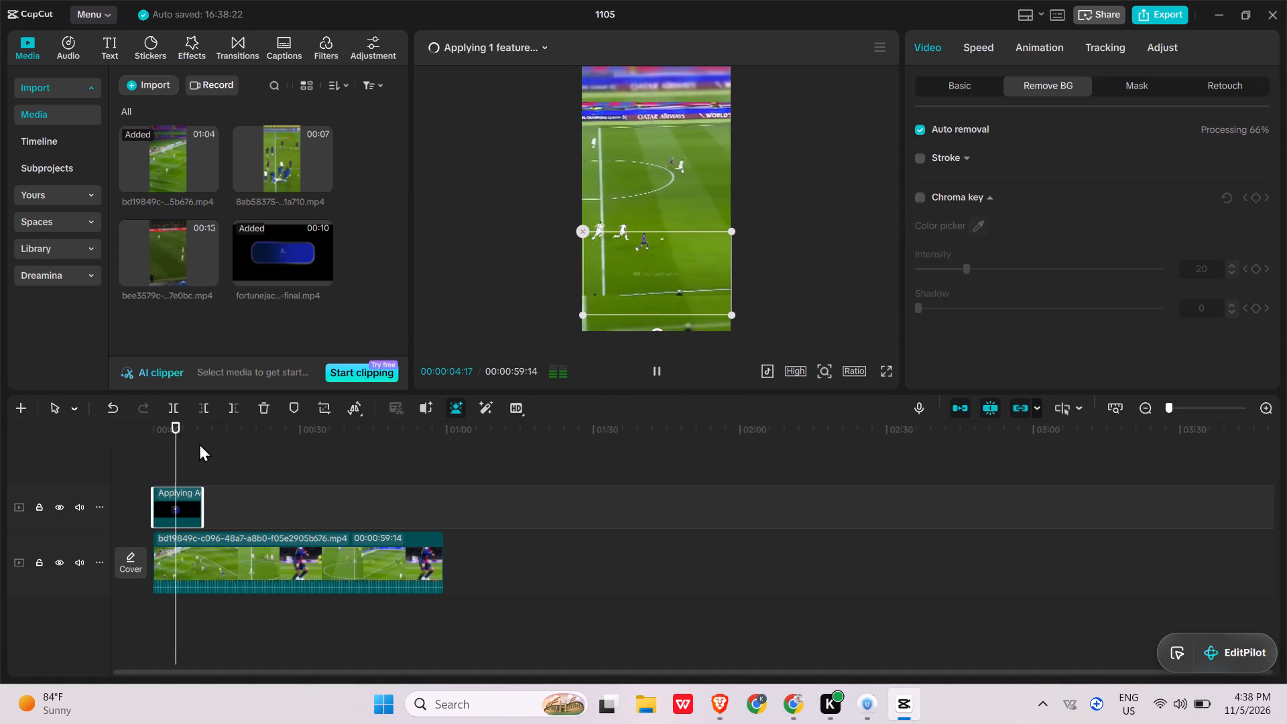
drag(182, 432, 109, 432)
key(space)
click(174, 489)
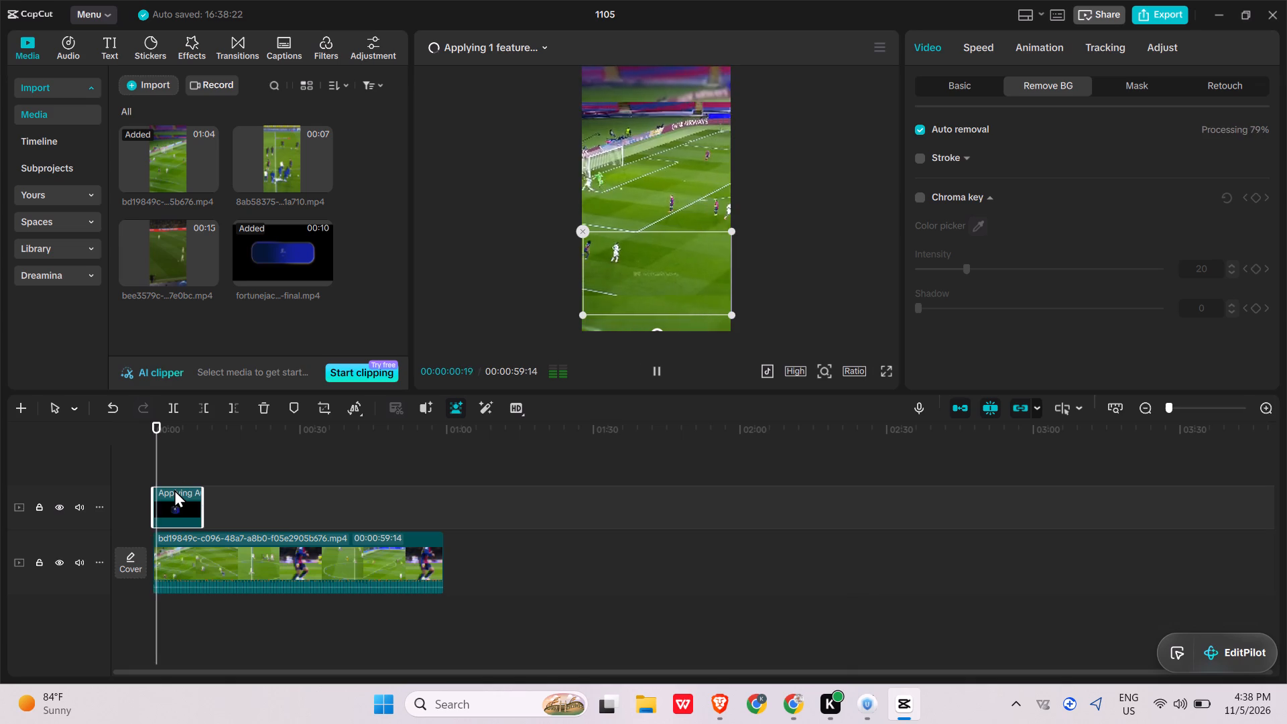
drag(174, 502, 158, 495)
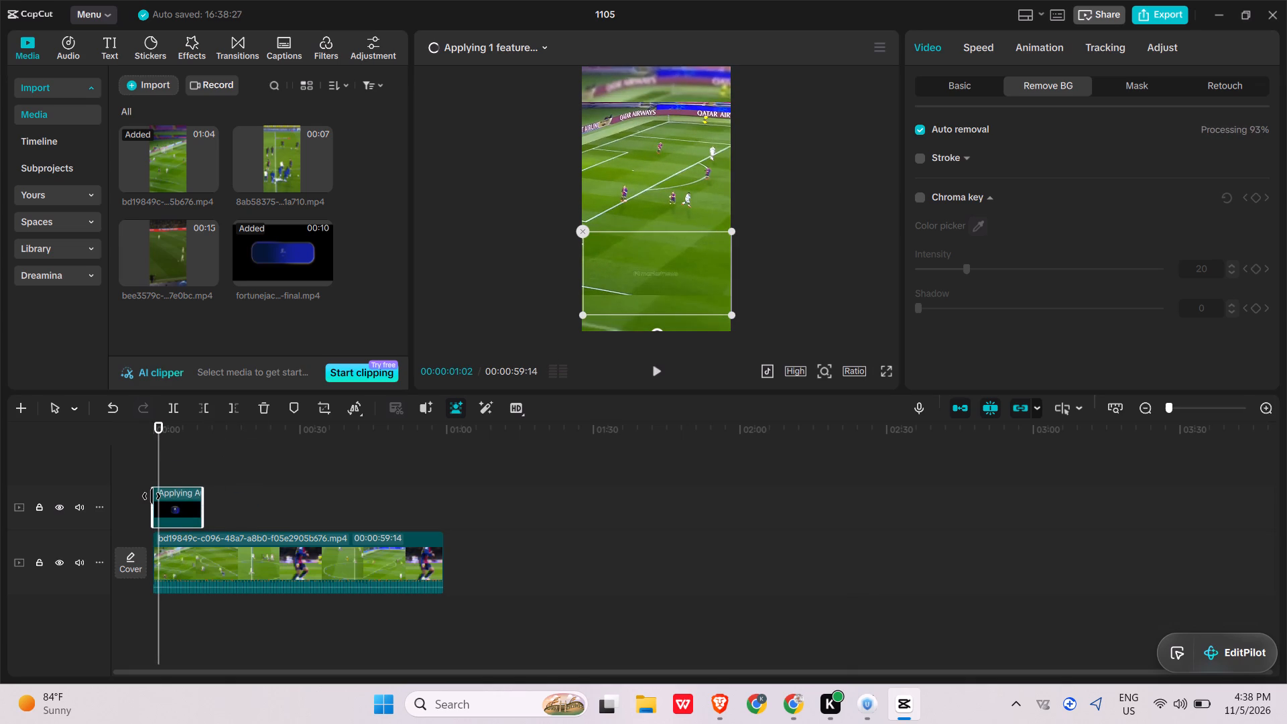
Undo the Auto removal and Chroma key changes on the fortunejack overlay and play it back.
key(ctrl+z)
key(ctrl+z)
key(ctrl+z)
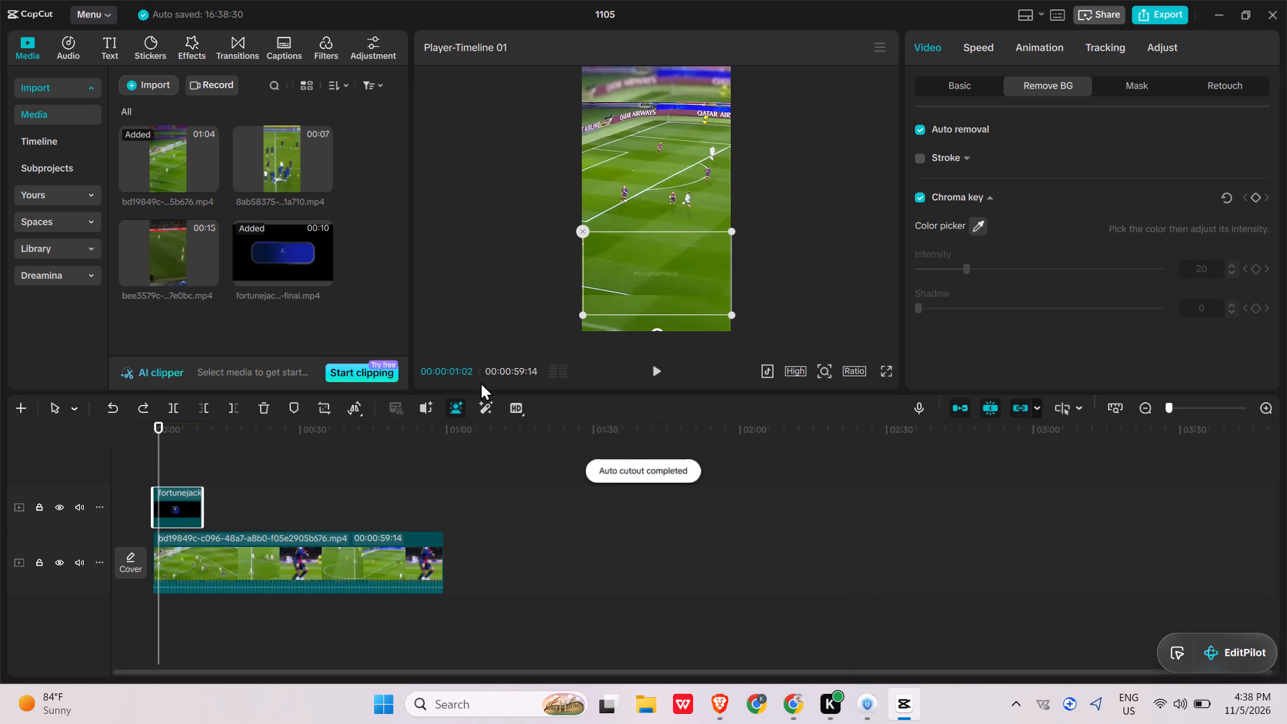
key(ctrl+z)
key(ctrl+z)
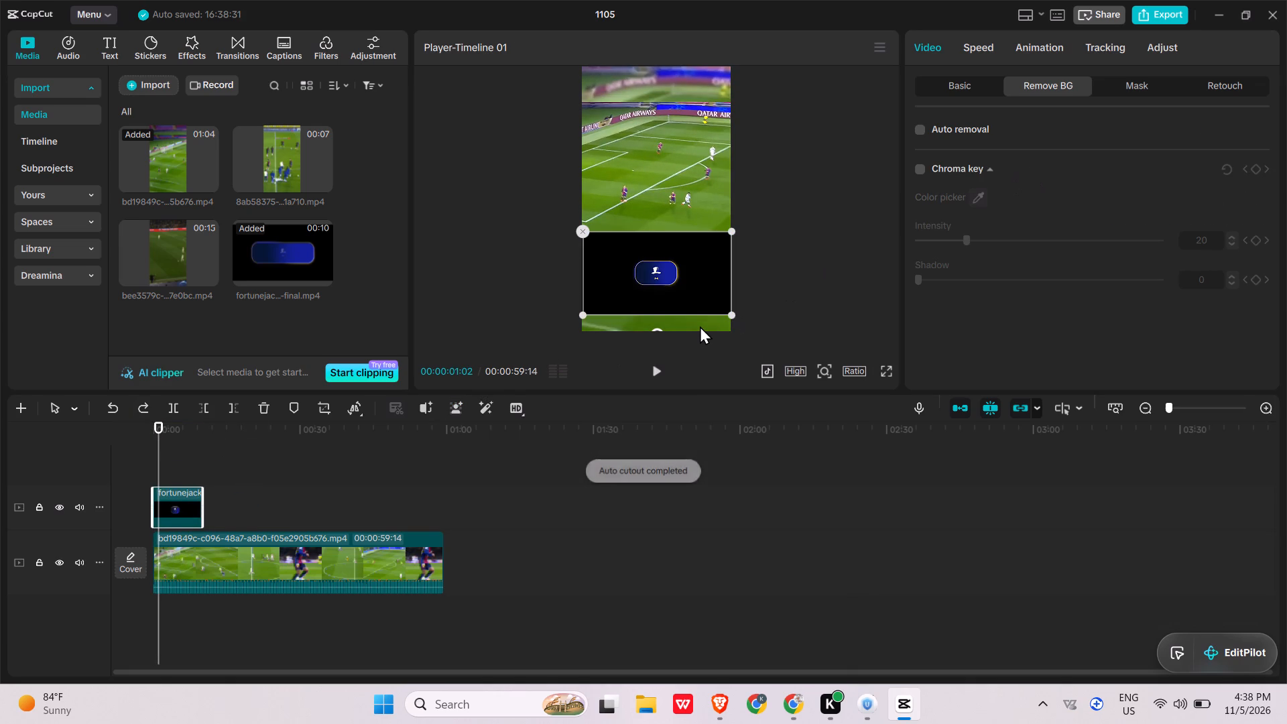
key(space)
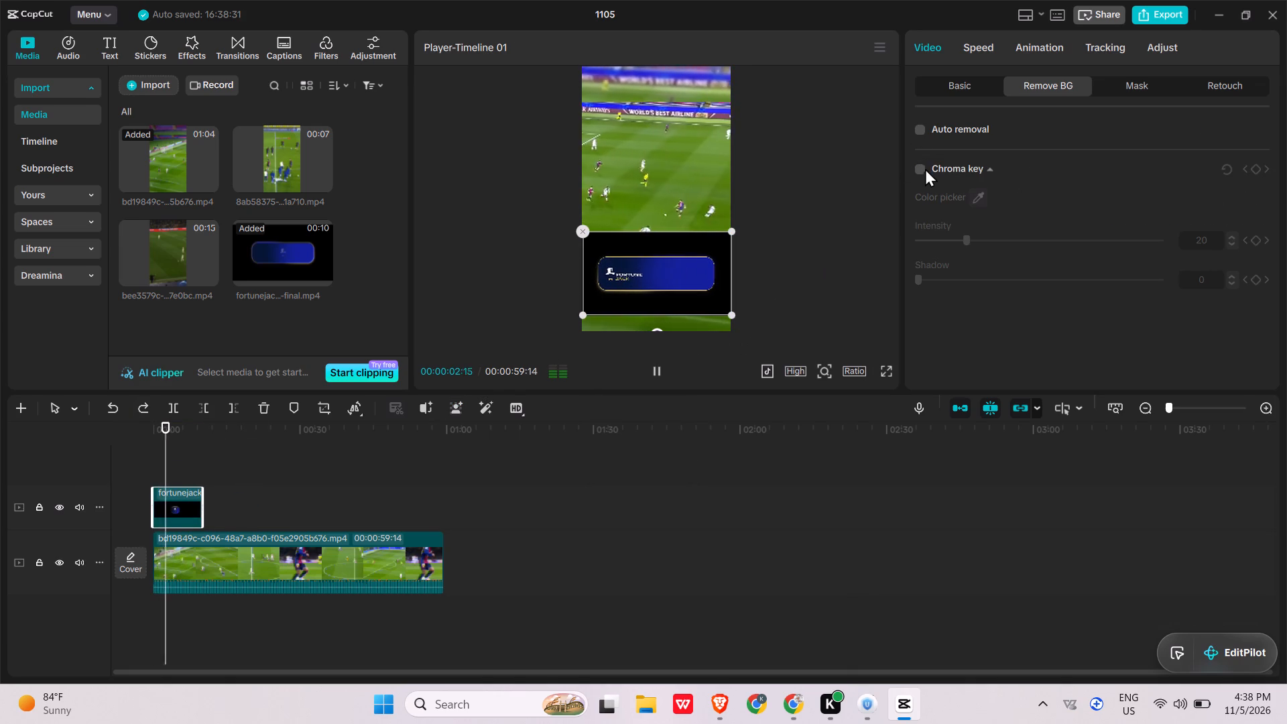
Apply Chroma key to the fortunejack overlay, picking its black background at intensity 7, and check it in a full-screen preview.
click(921, 169)
key(space)
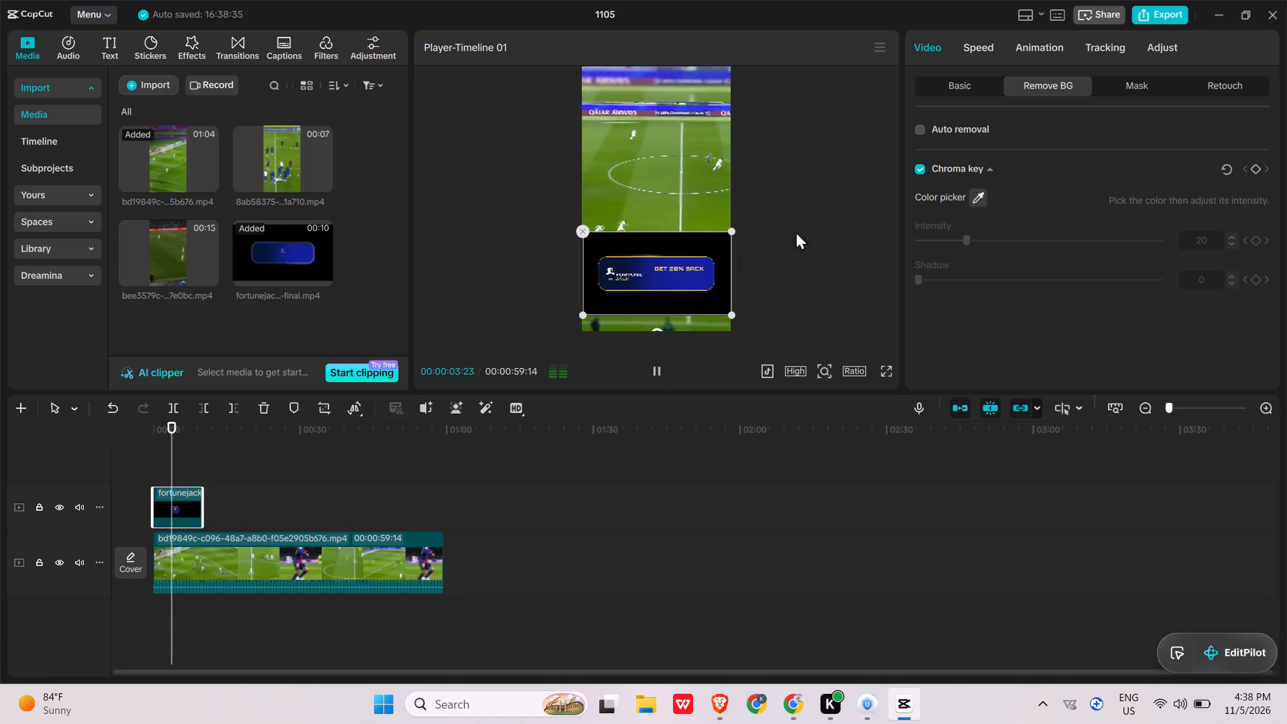
click(975, 199)
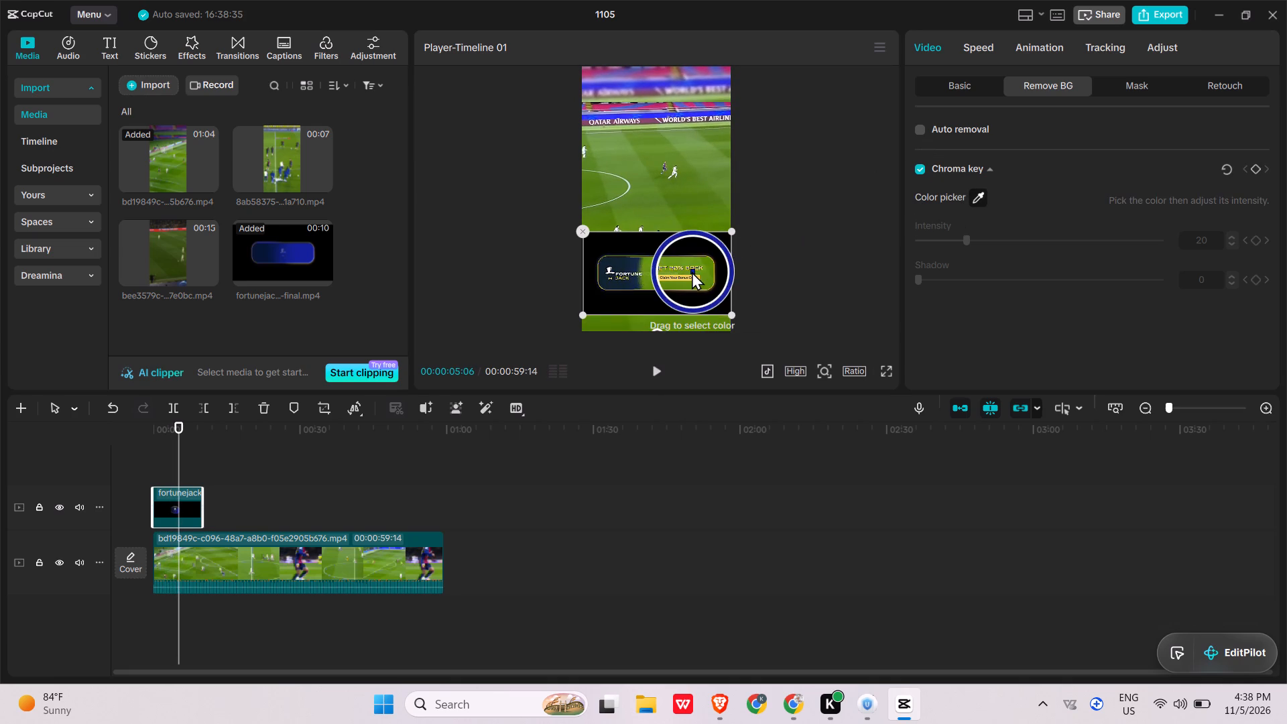
click(708, 251)
key(space)
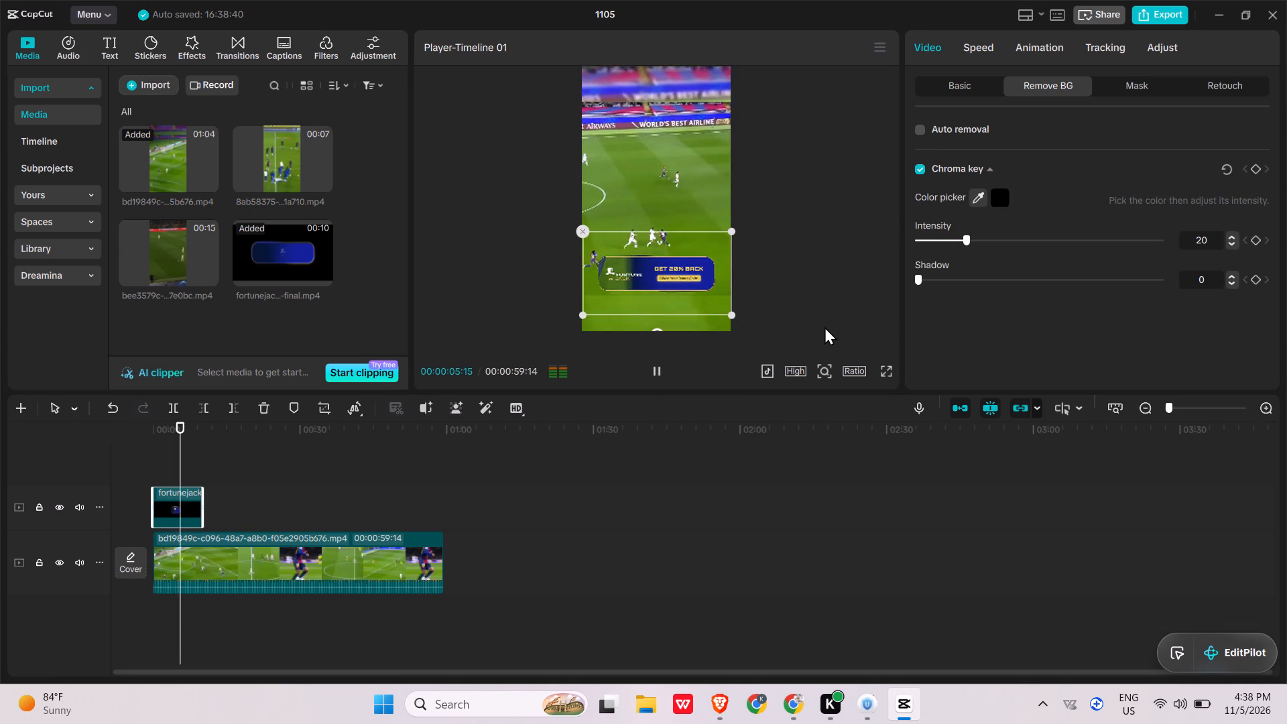
drag(963, 238, 944, 237)
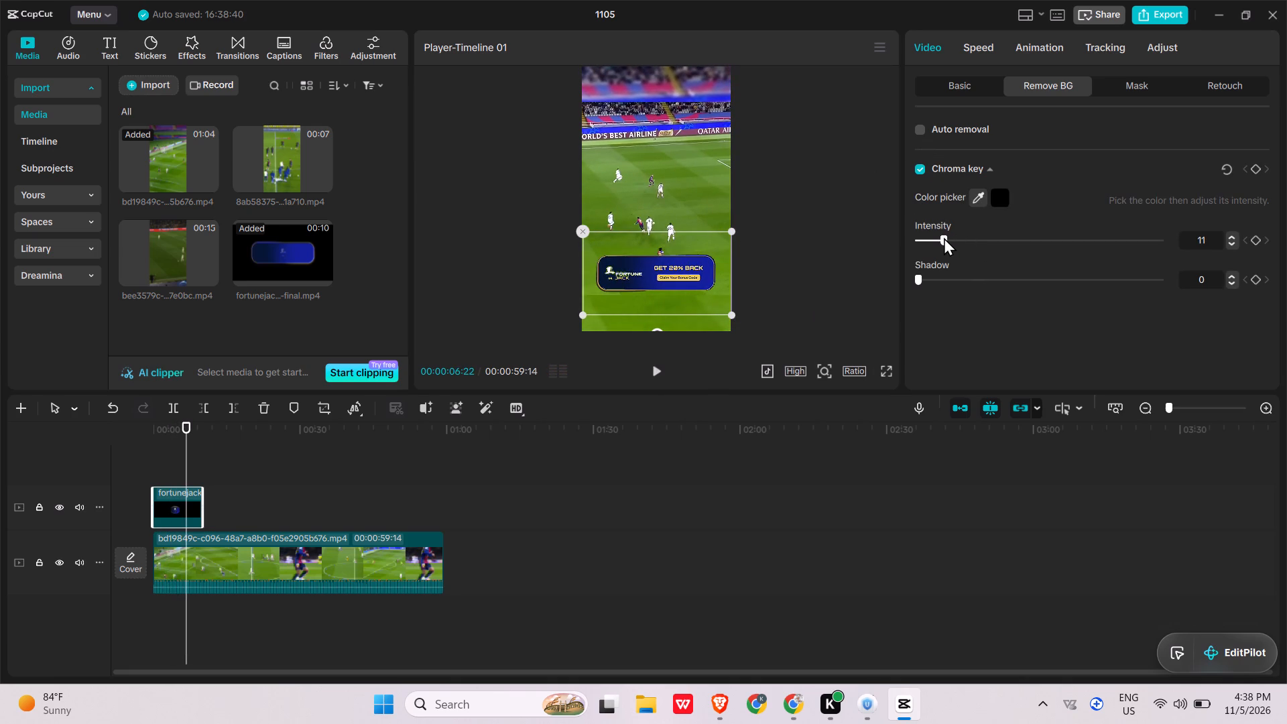
drag(944, 237, 942, 237)
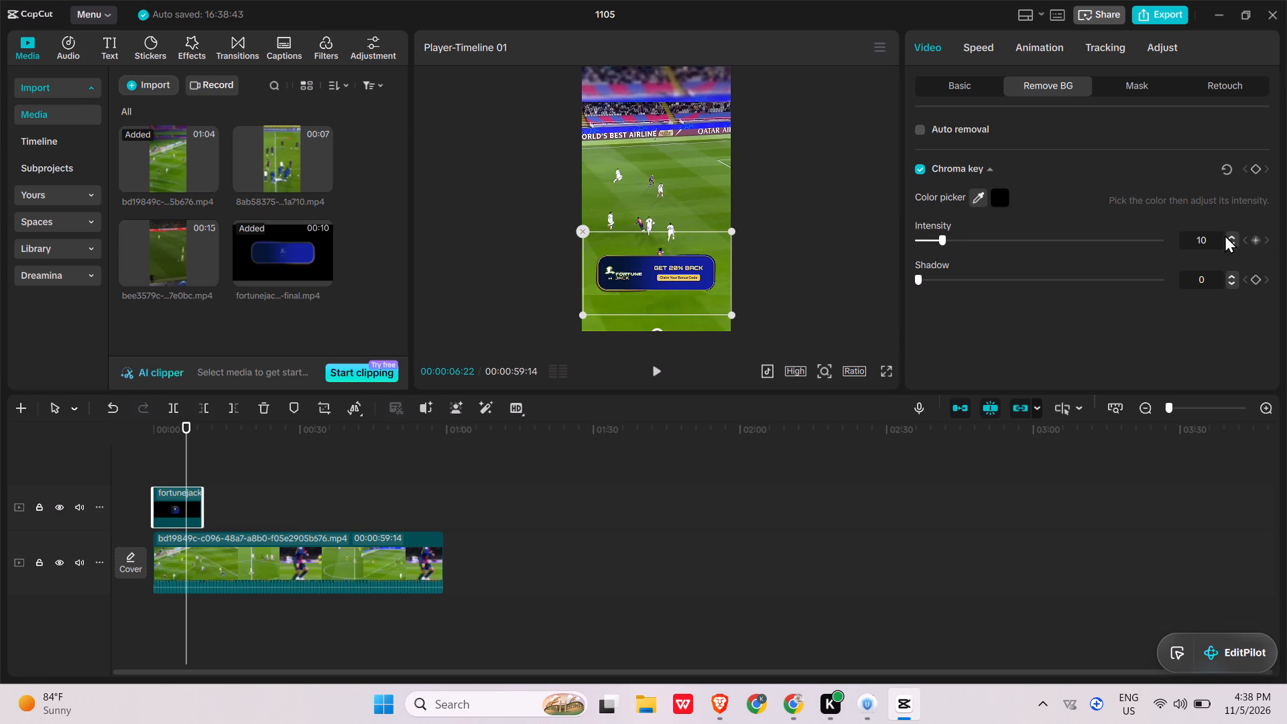
triple_click(1228, 243)
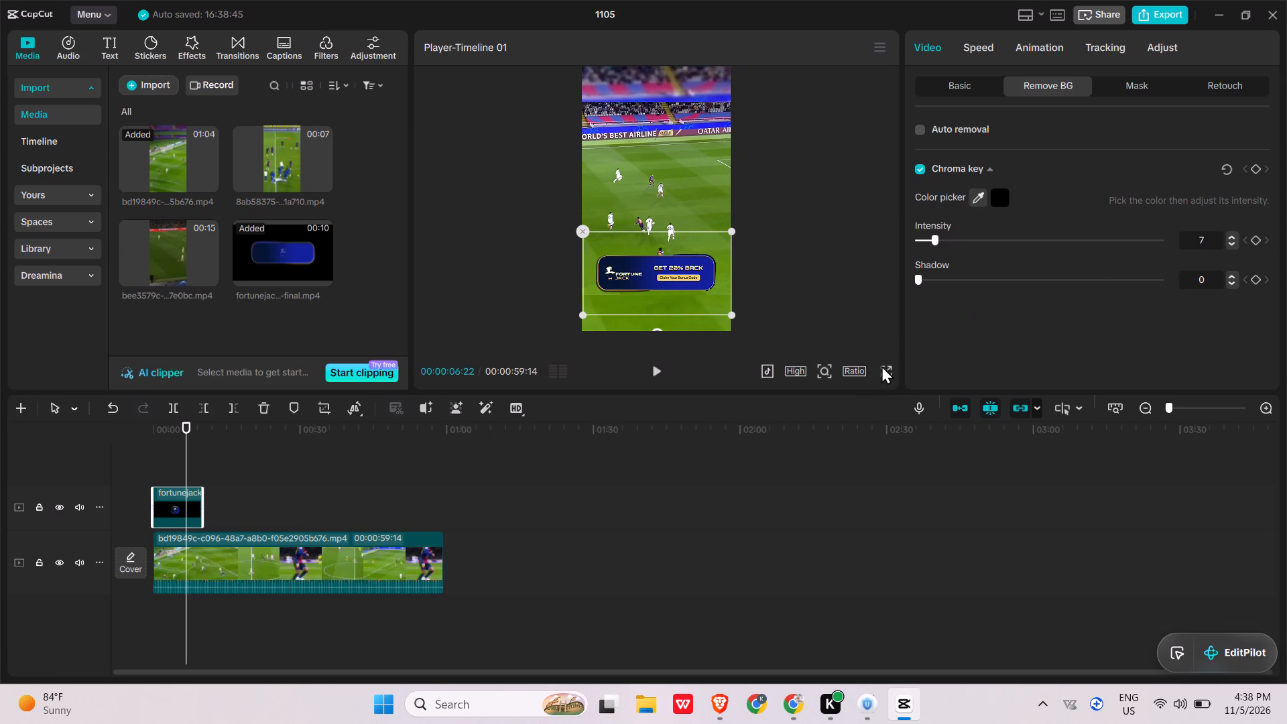
click(887, 365)
key(space)
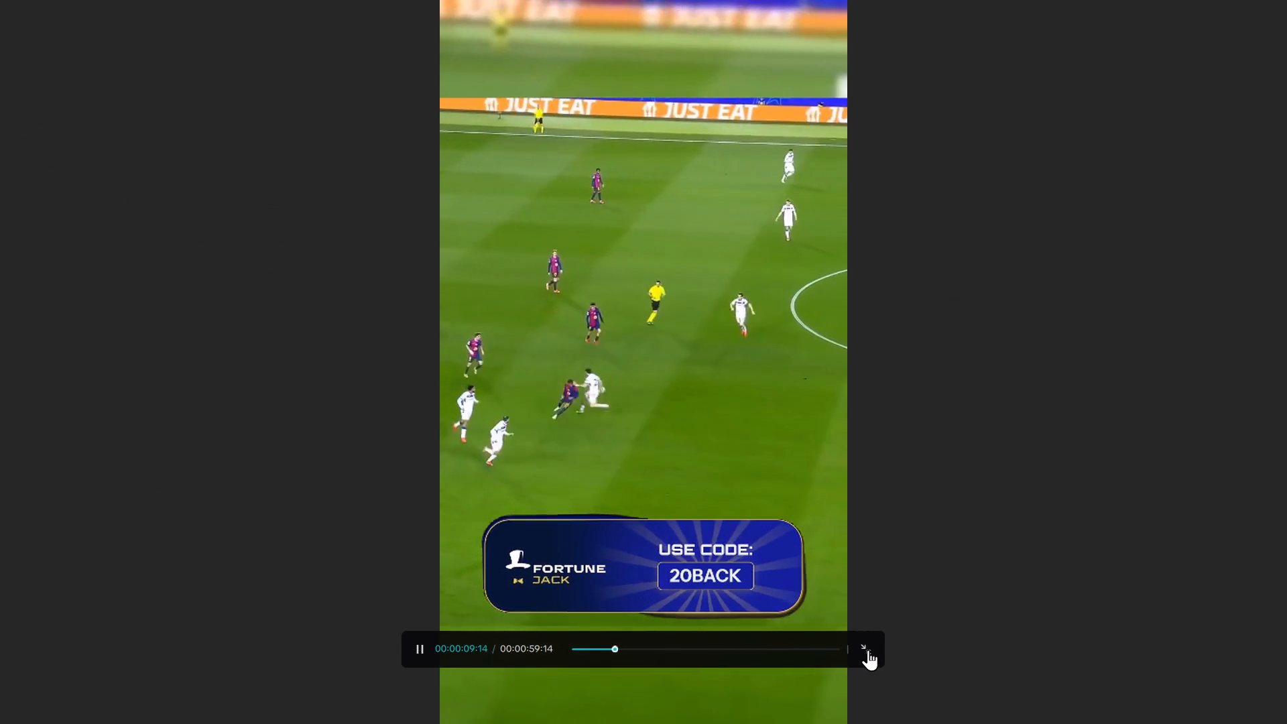
click(868, 650)
Shrink the fortunejack overlay to about two thirds of the frame width, keep it centred near the bottom, and preview it full screen.
click(178, 505)
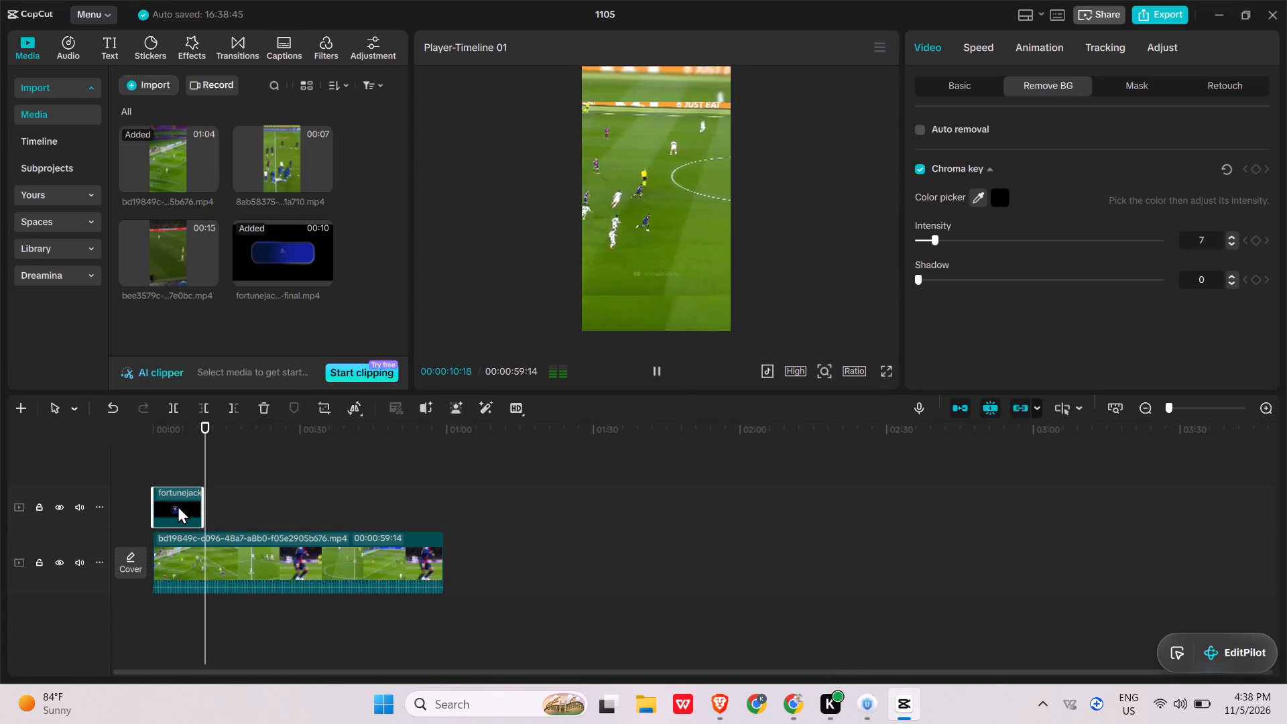
click(138, 434)
drag(170, 426, 132, 426)
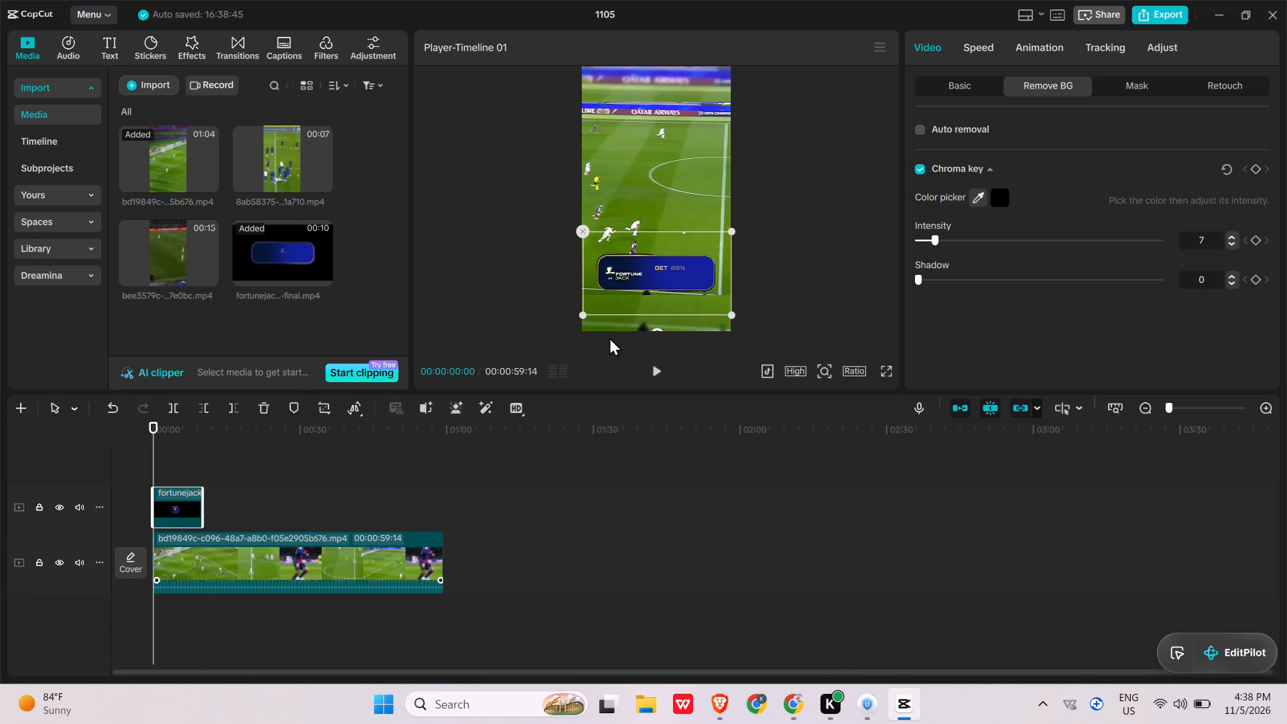
drag(732, 312, 706, 288)
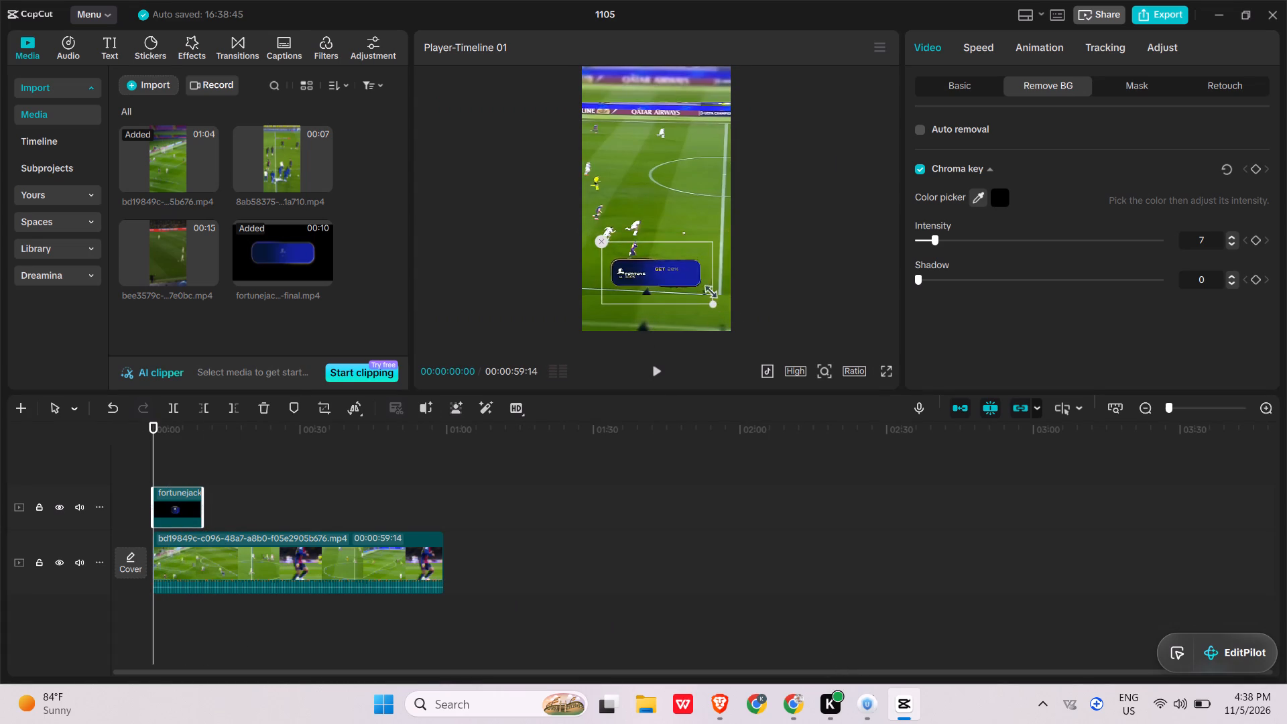
drag(706, 288, 700, 281)
drag(662, 263, 646, 271)
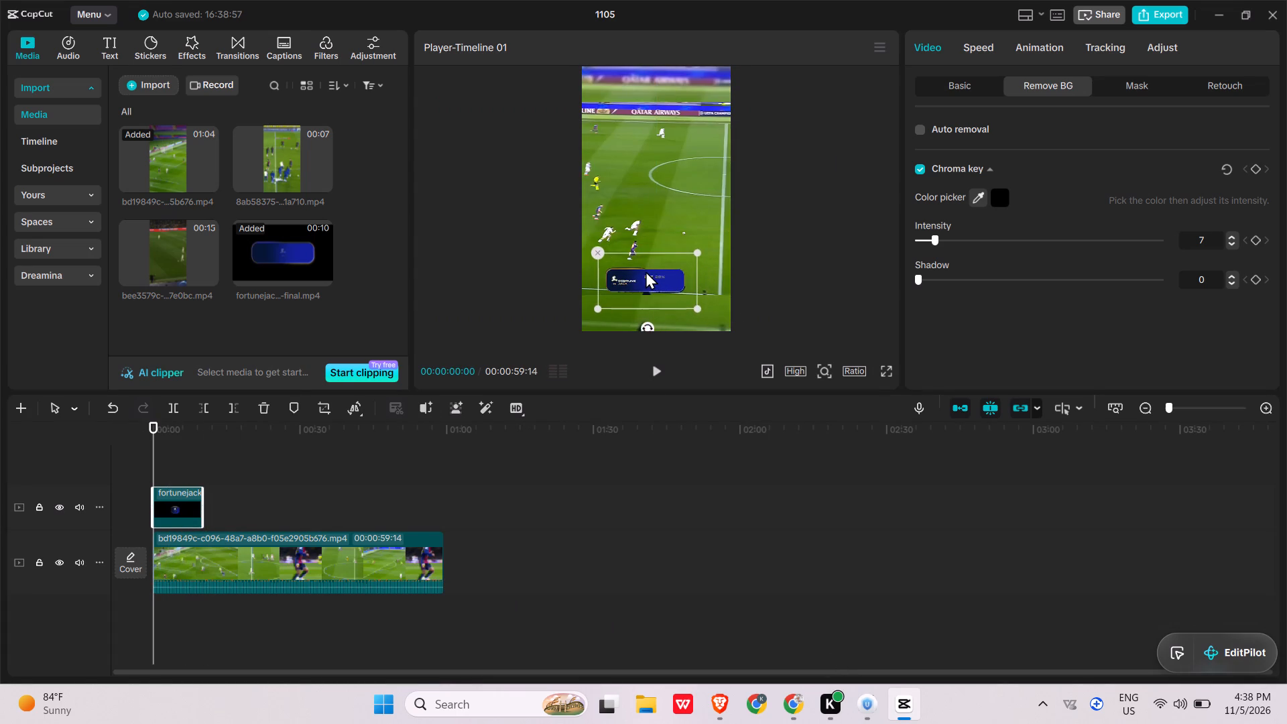
drag(646, 271, 660, 273)
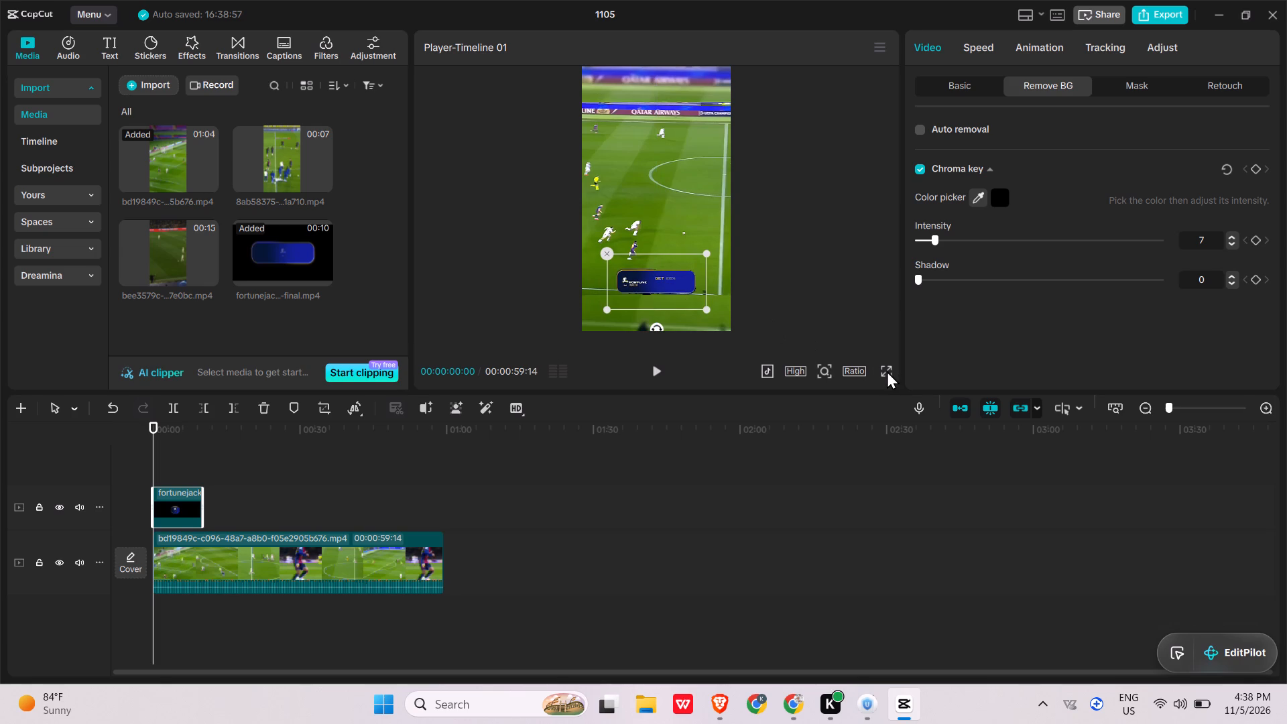
click(887, 371)
key(space)
click(859, 649)
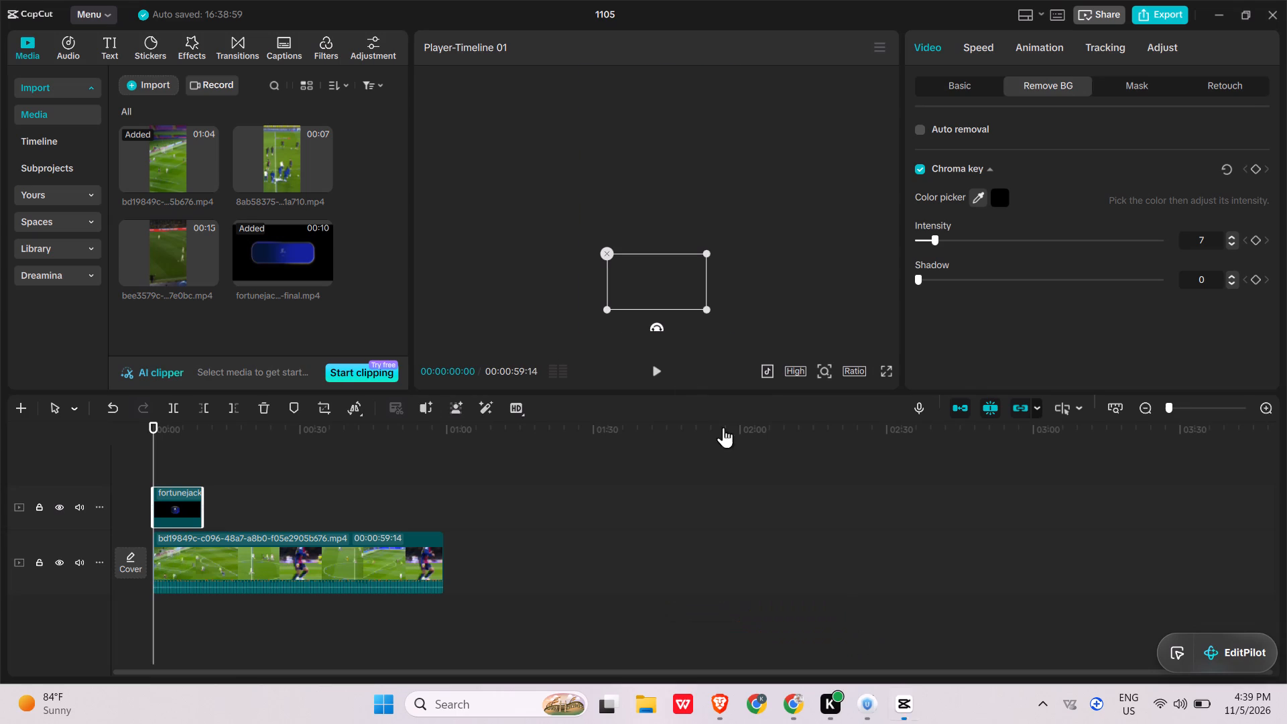
Enlarge the fortunejack overlay to about 80% of the frame width, place it slightly left of centre near the bottom, and preview it full screen.
drag(707, 310, 720, 320)
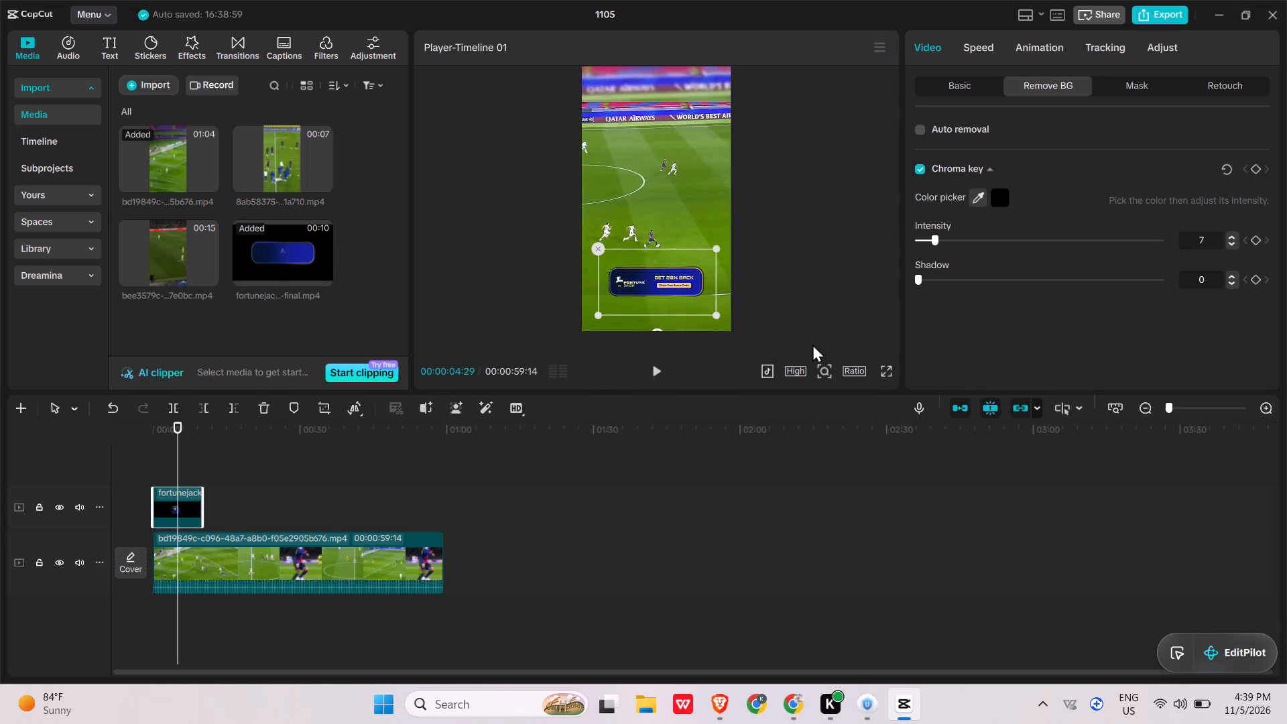
click(883, 370)
key(space)
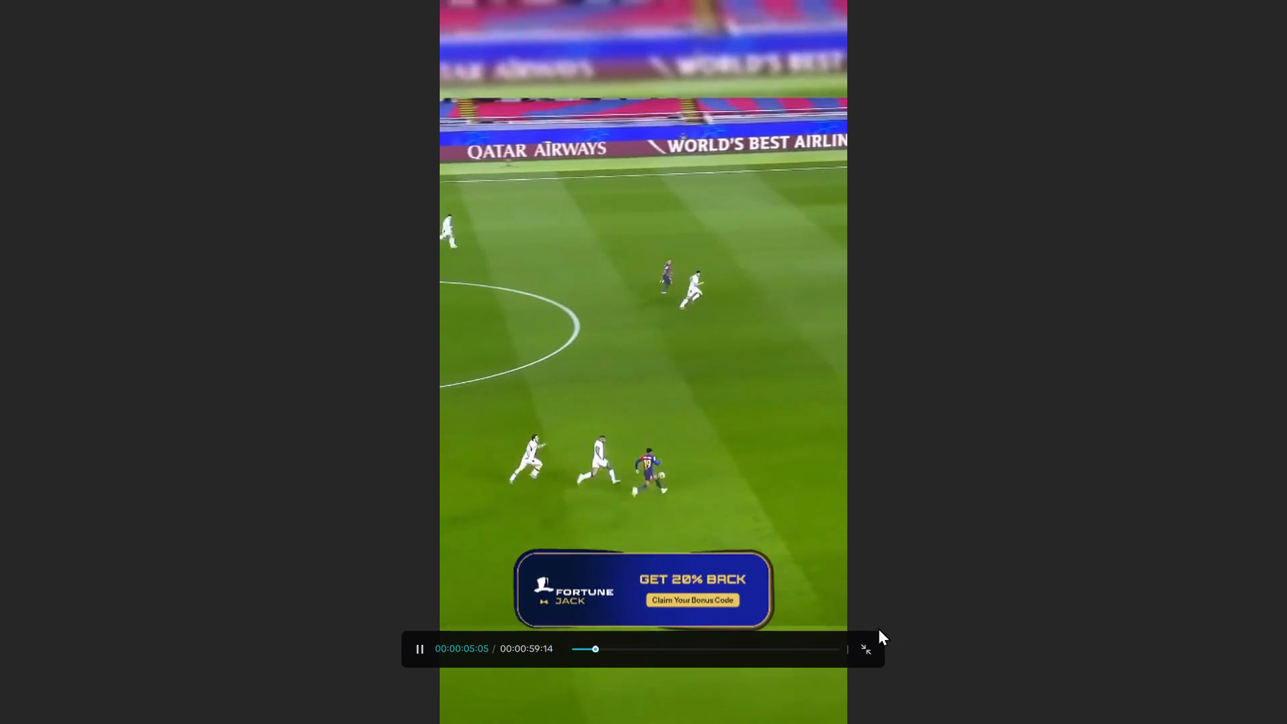
click(872, 651)
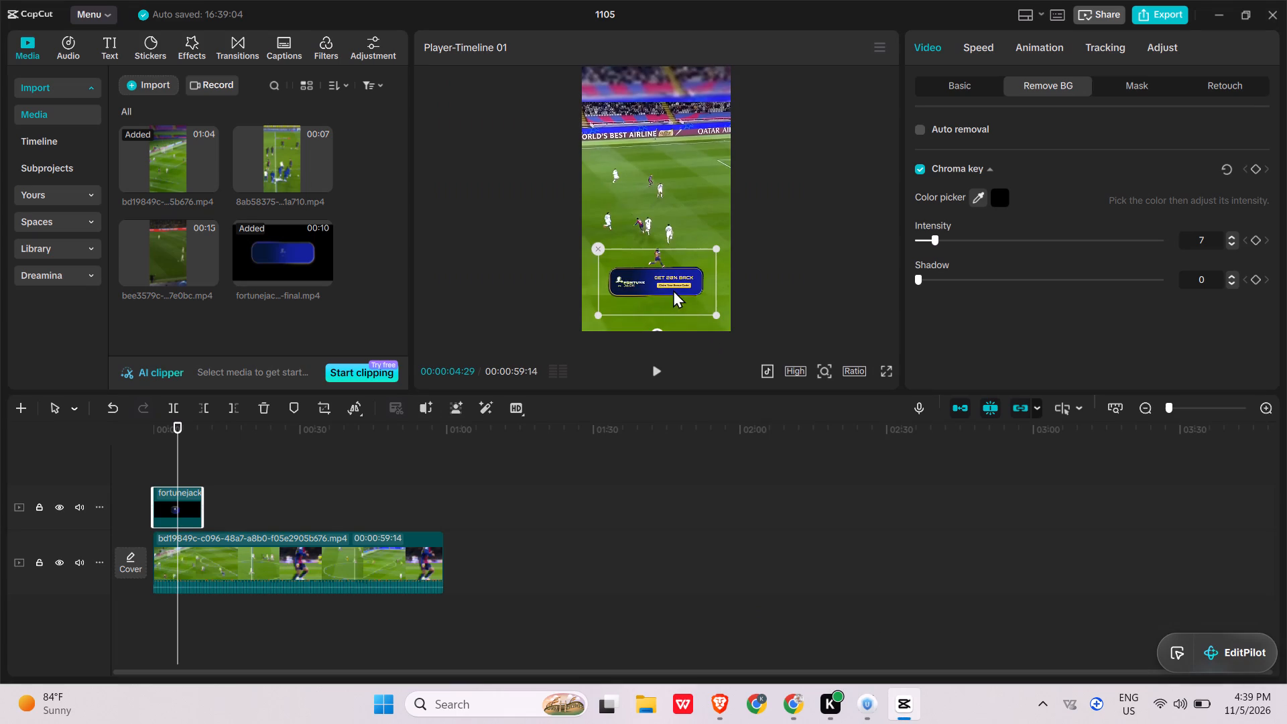
drag(671, 284, 674, 272)
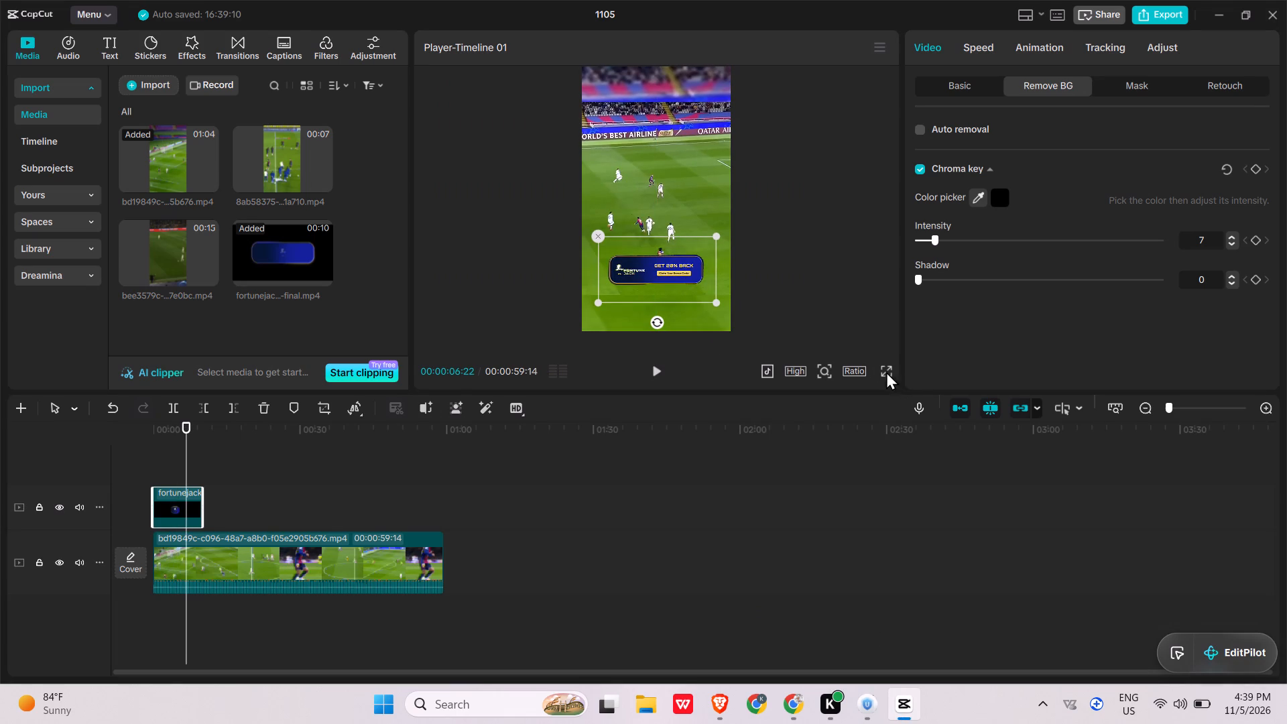
drag(648, 266, 637, 263)
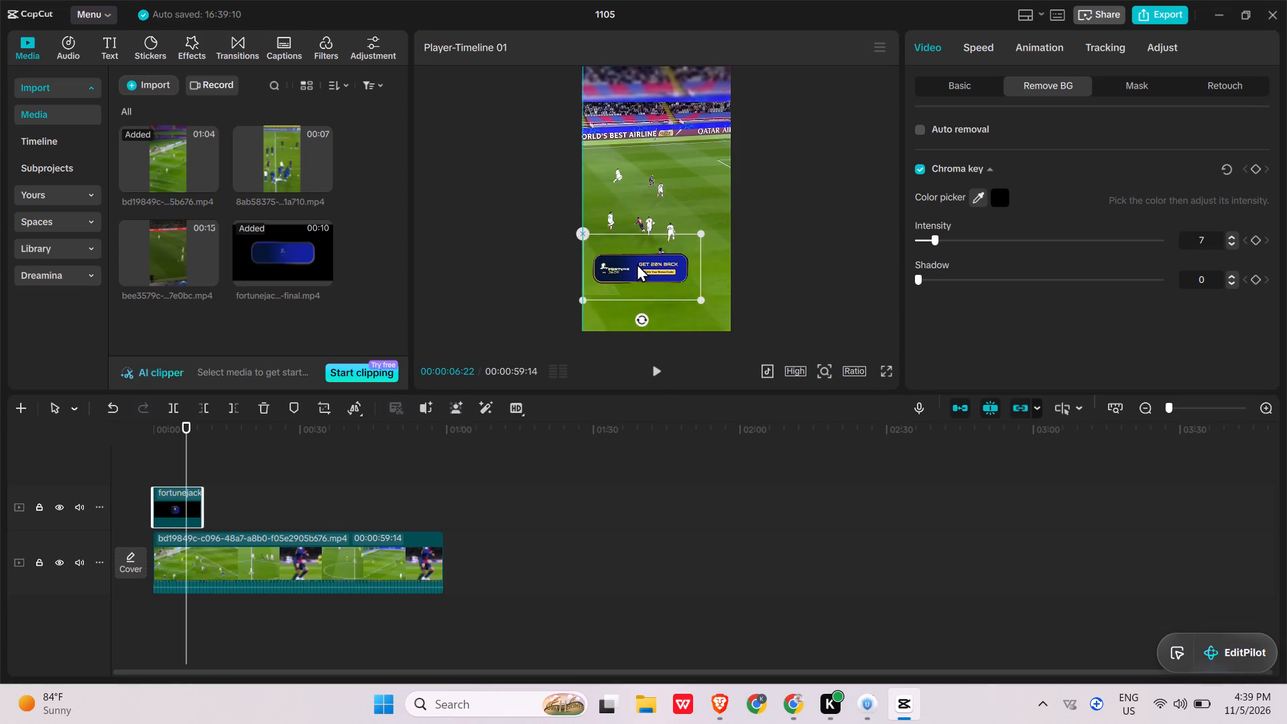
drag(637, 263, 643, 278)
click(884, 373)
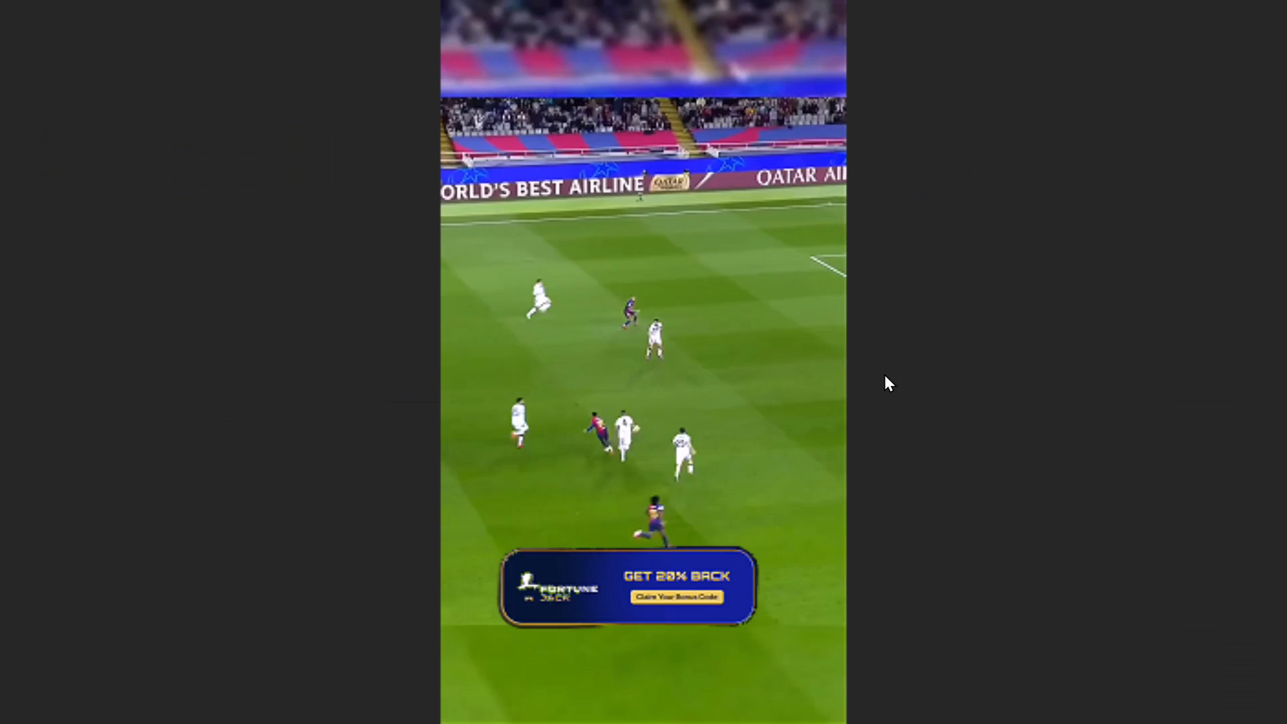
key(space)
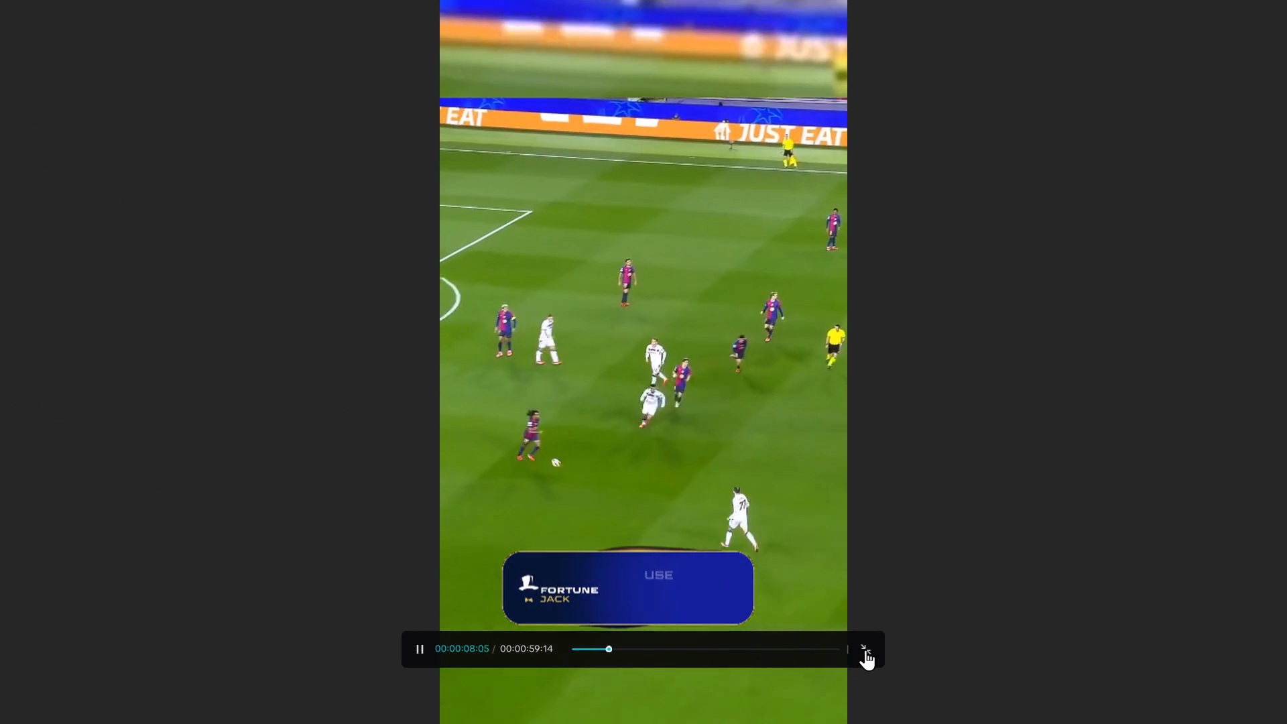
click(865, 650)
Duplicate the fortunejack clip onto the same overlay track, starting at about 11 s with a small gap after the first, and play it.
key(ctrl+c)
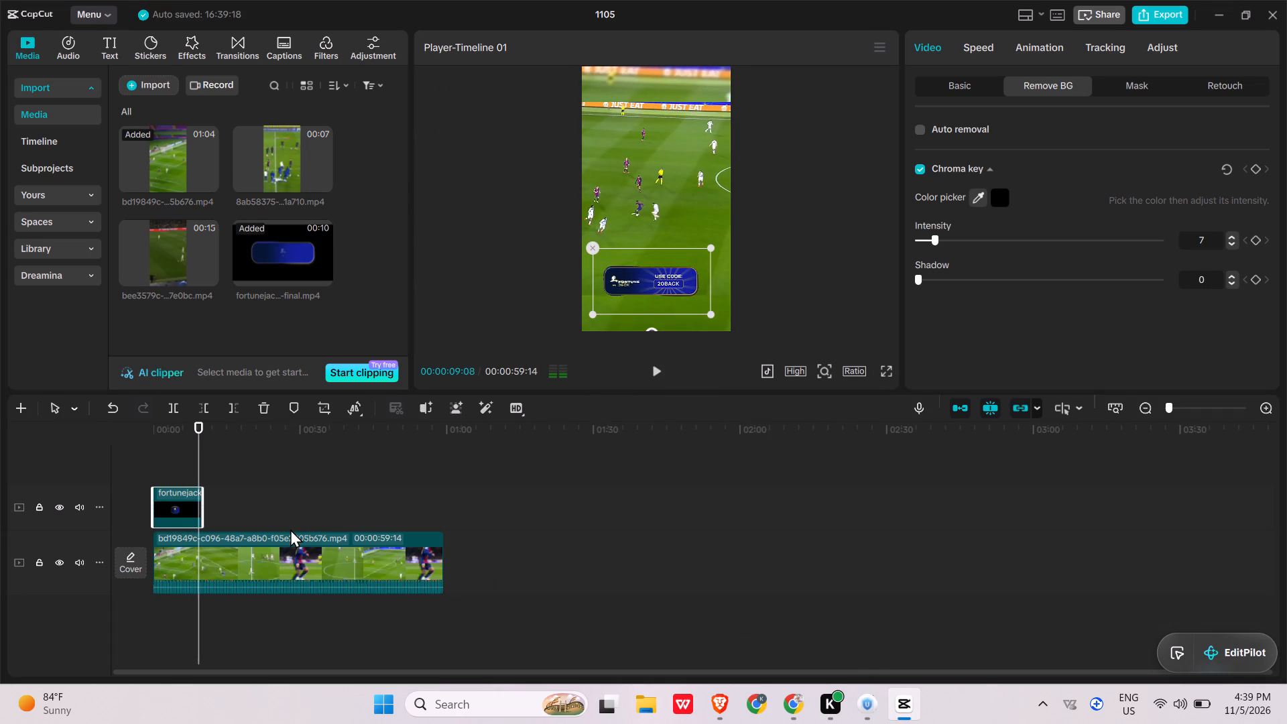
key(ctrl+v)
click(231, 509)
drag(231, 509, 257, 509)
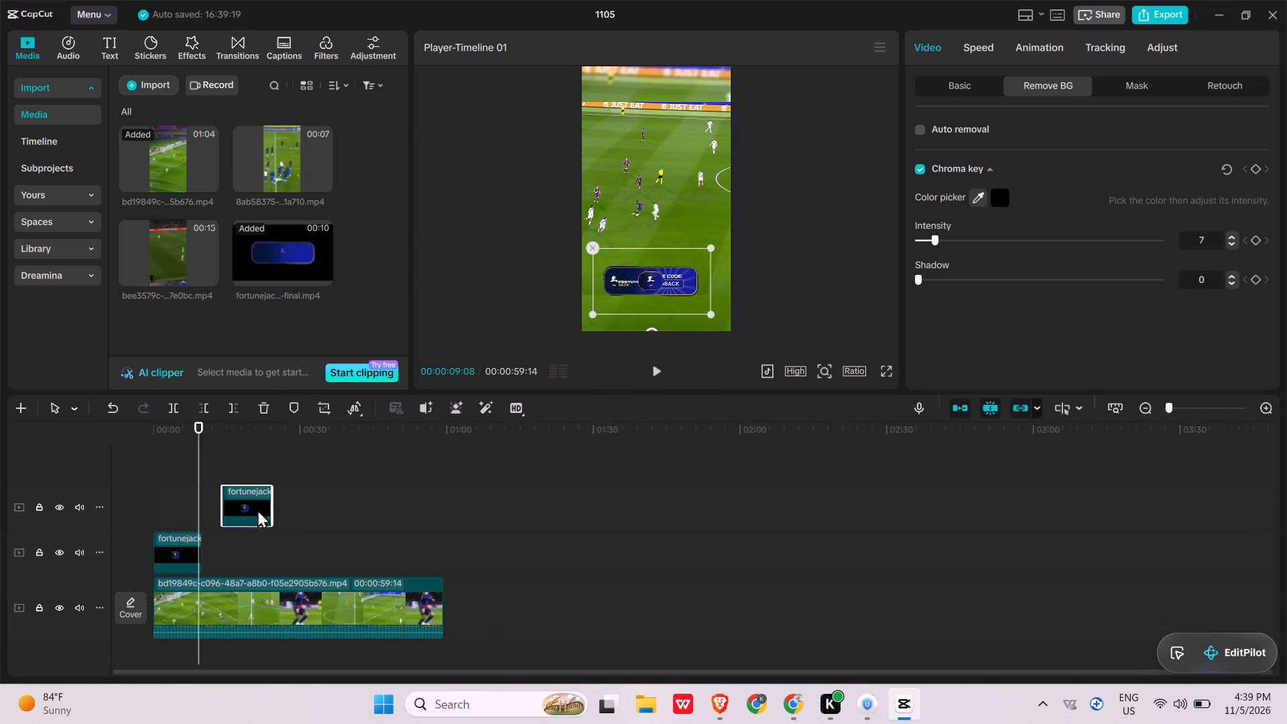
drag(257, 509, 239, 556)
key(space)
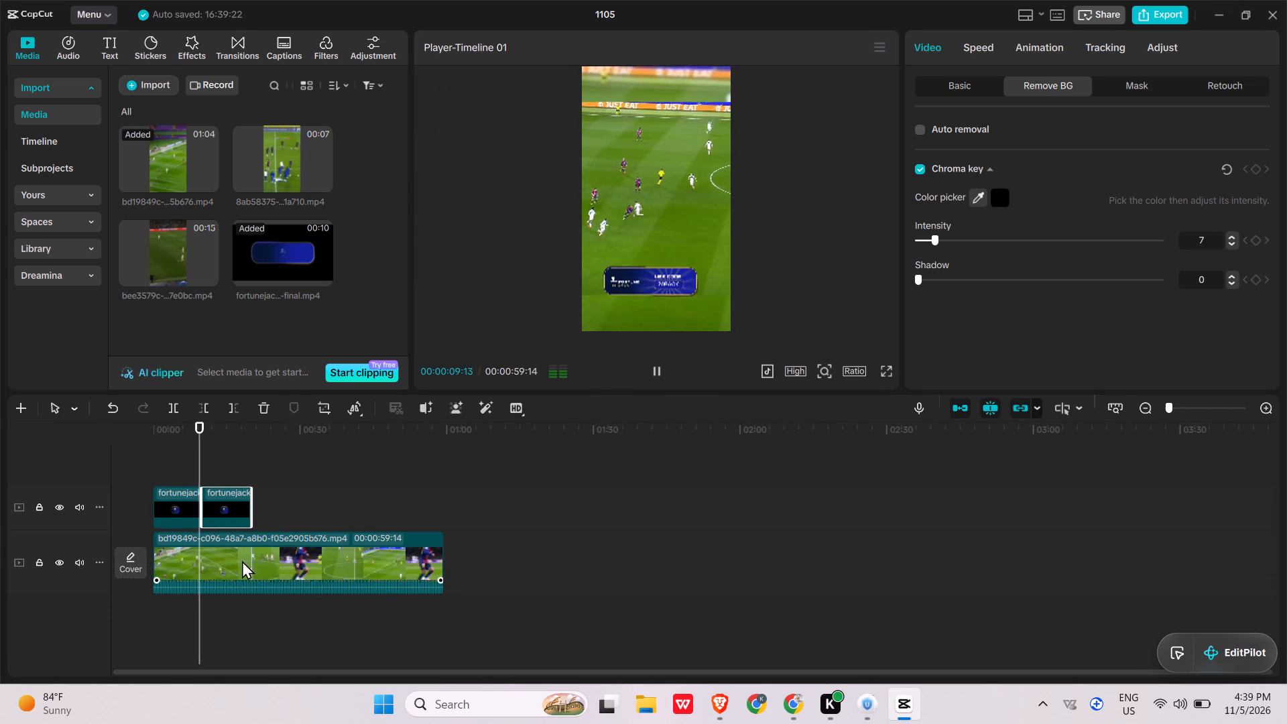
drag(227, 515, 248, 517)
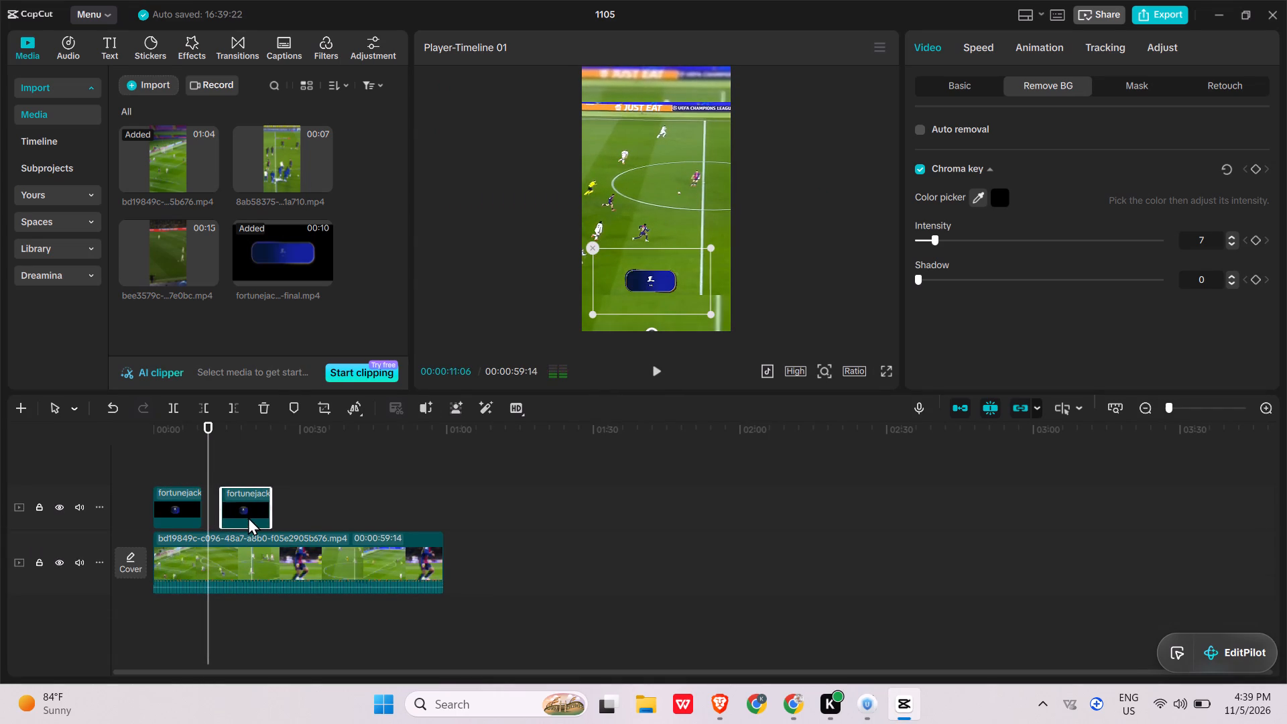
drag(248, 517, 236, 520)
click(180, 469)
key(space)
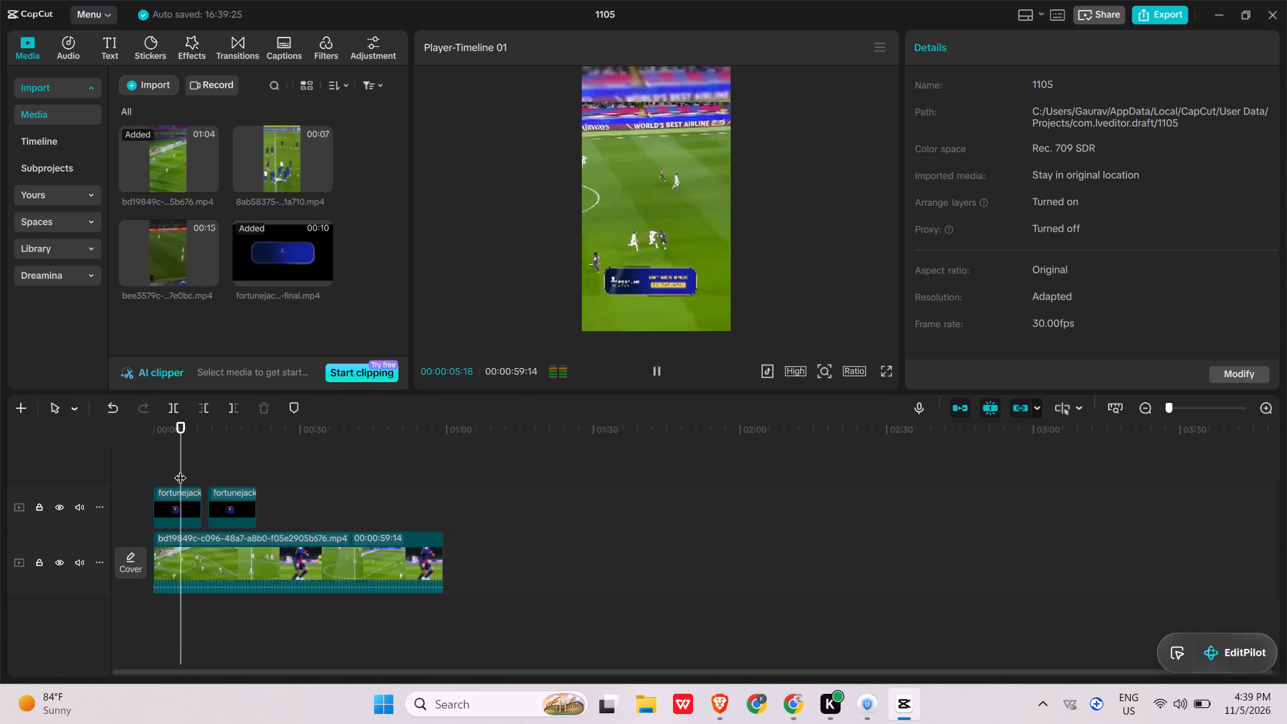
click(191, 461)
click(199, 460)
key(space)
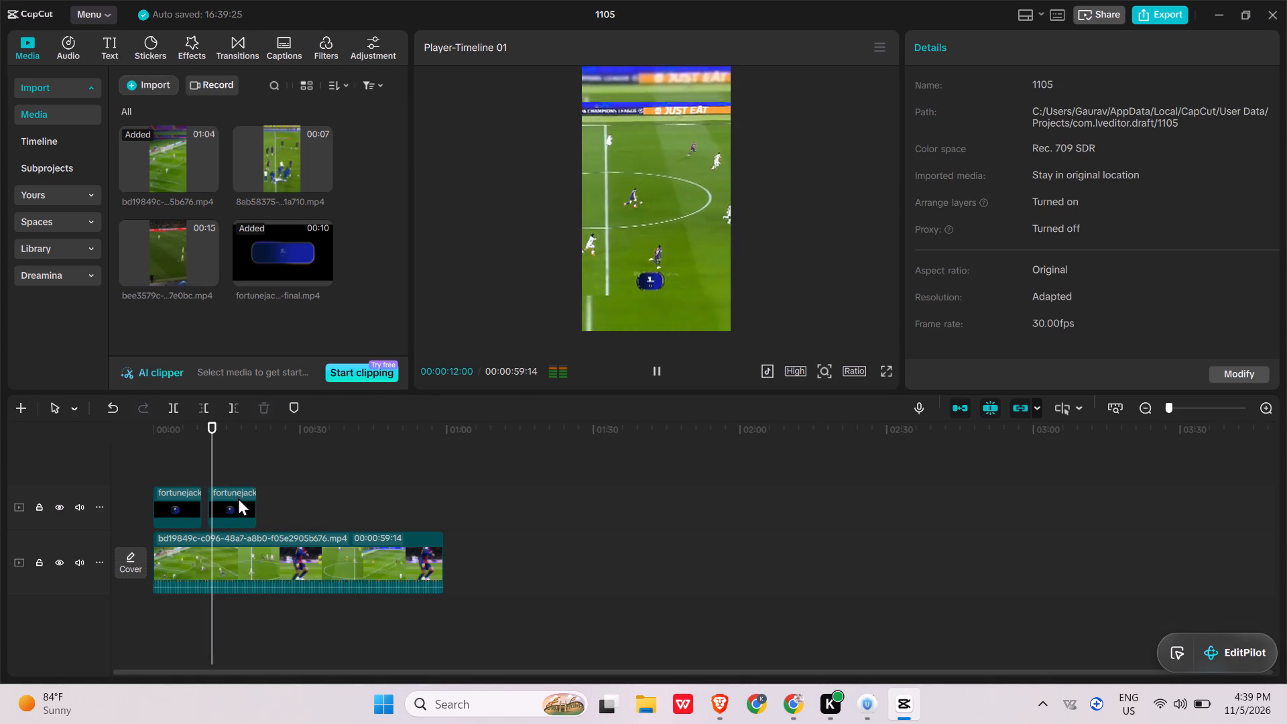
Paste three more fortunejack clips on the overlay track at about 22 s, 35 s and 46 s.
drag(242, 442, 267, 444)
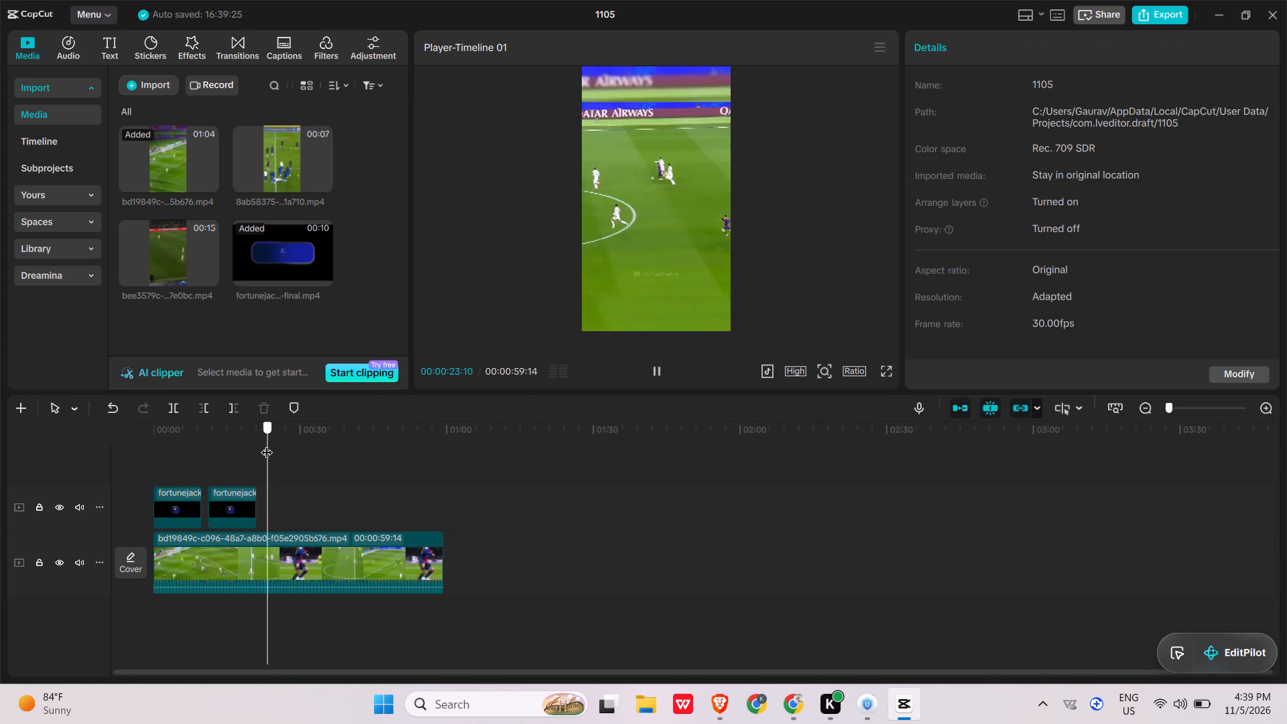
drag(267, 444, 263, 444)
key(ctrl+v)
ctrl+drag(263, 444, 332, 461)
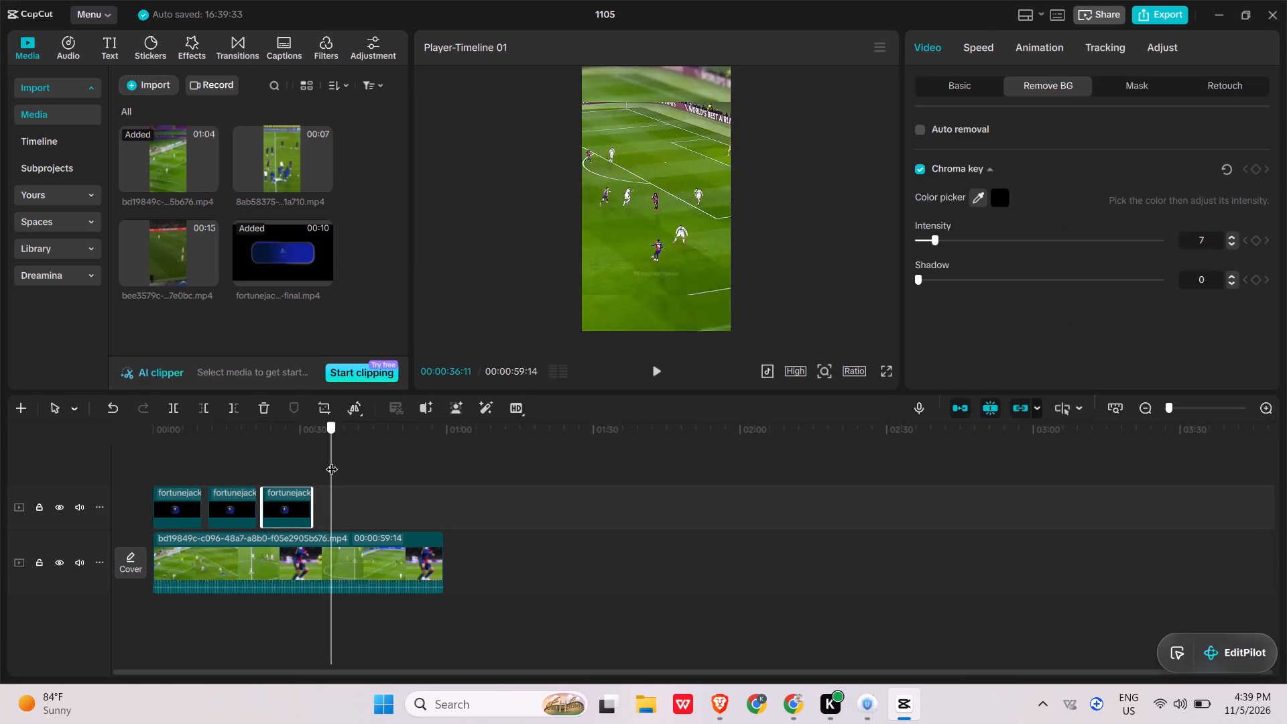
ctrl+drag(332, 461, 324, 457)
key(ctrl+v)
ctrl+drag(324, 457, 383, 475)
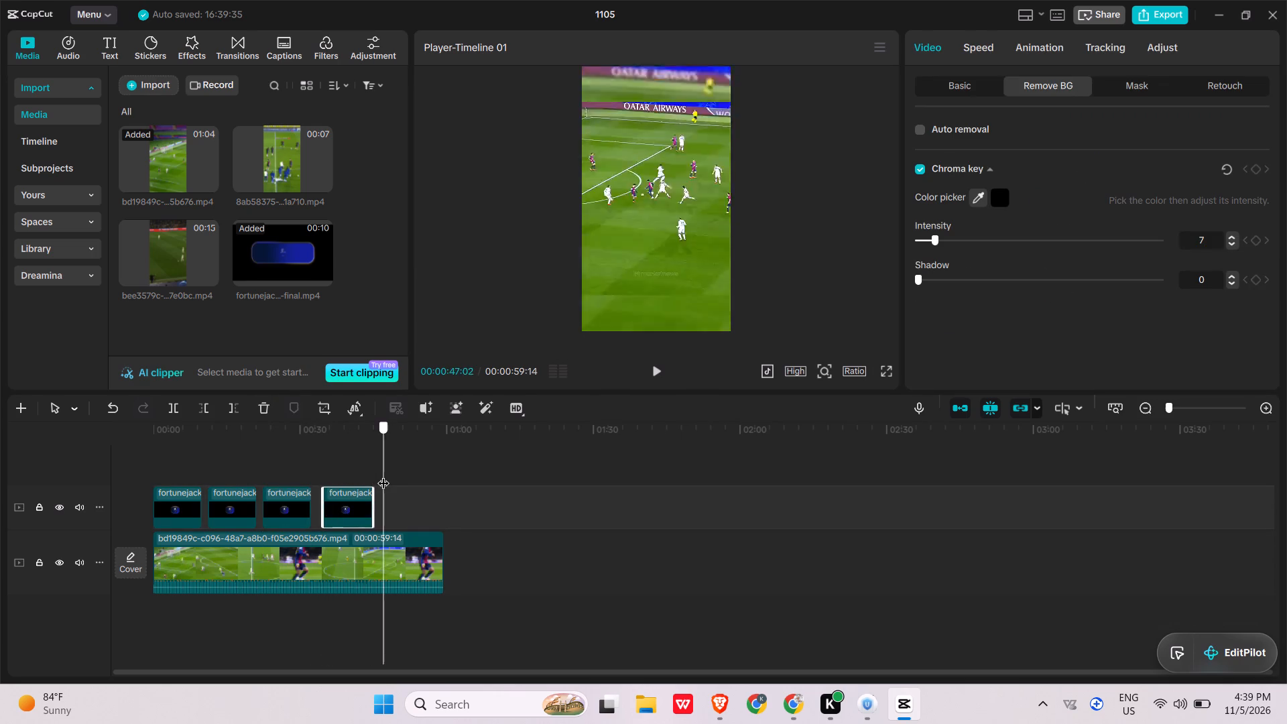
ctrl+drag(383, 475, 379, 475)
key(ctrl+v)
Play the end of the timeline, then review the video from the start in full screen to check the repeated banner overlays.
key(space)
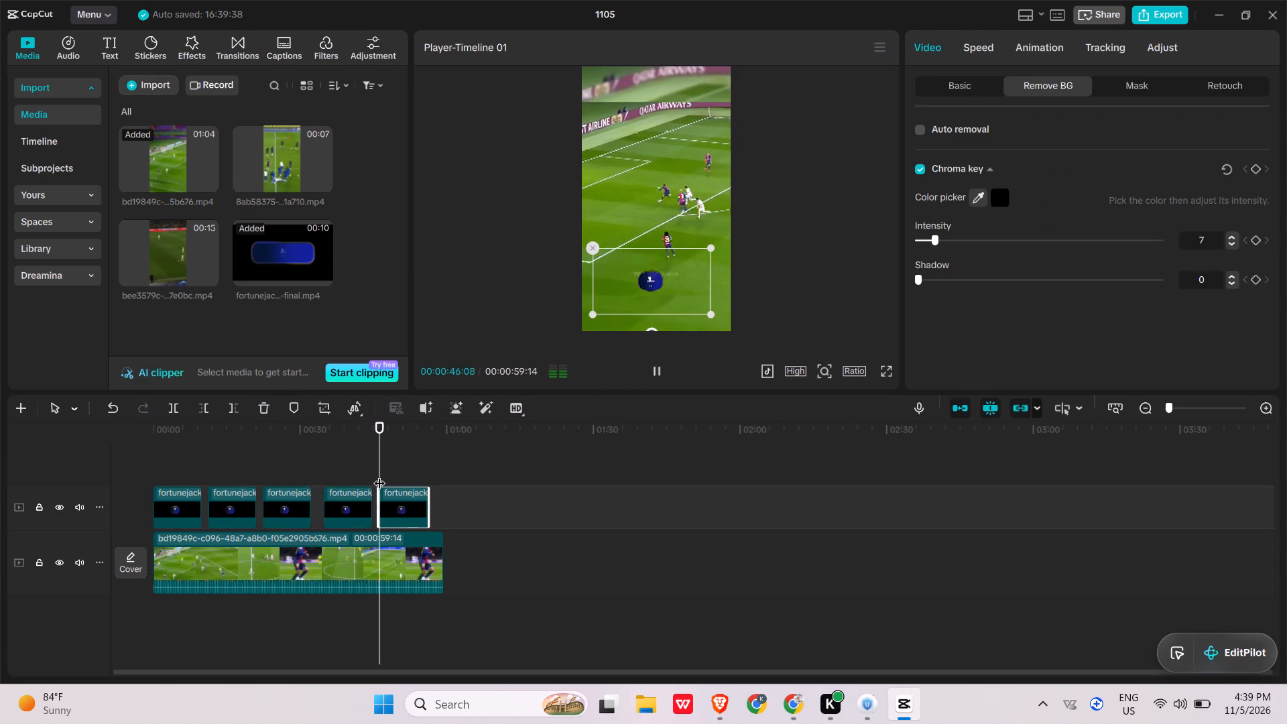
click(420, 457)
key(space)
key(space)
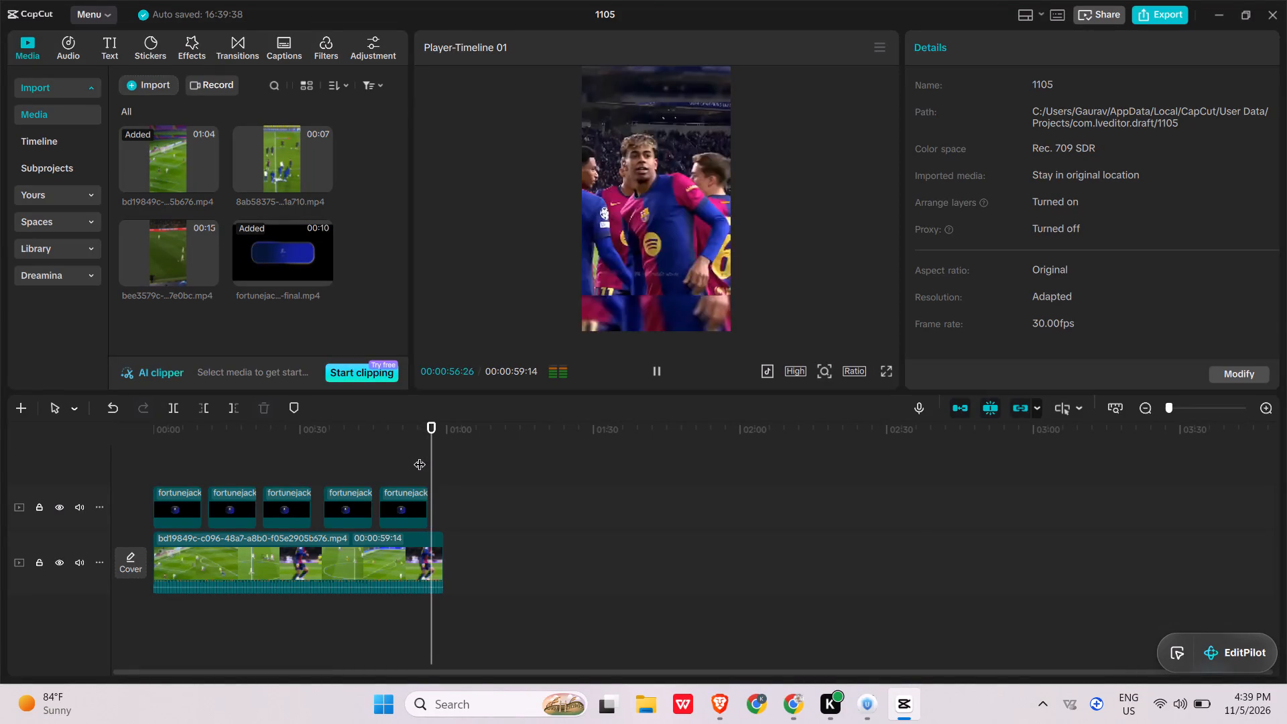
click(891, 368)
click(564, 651)
click(570, 648)
key(space)
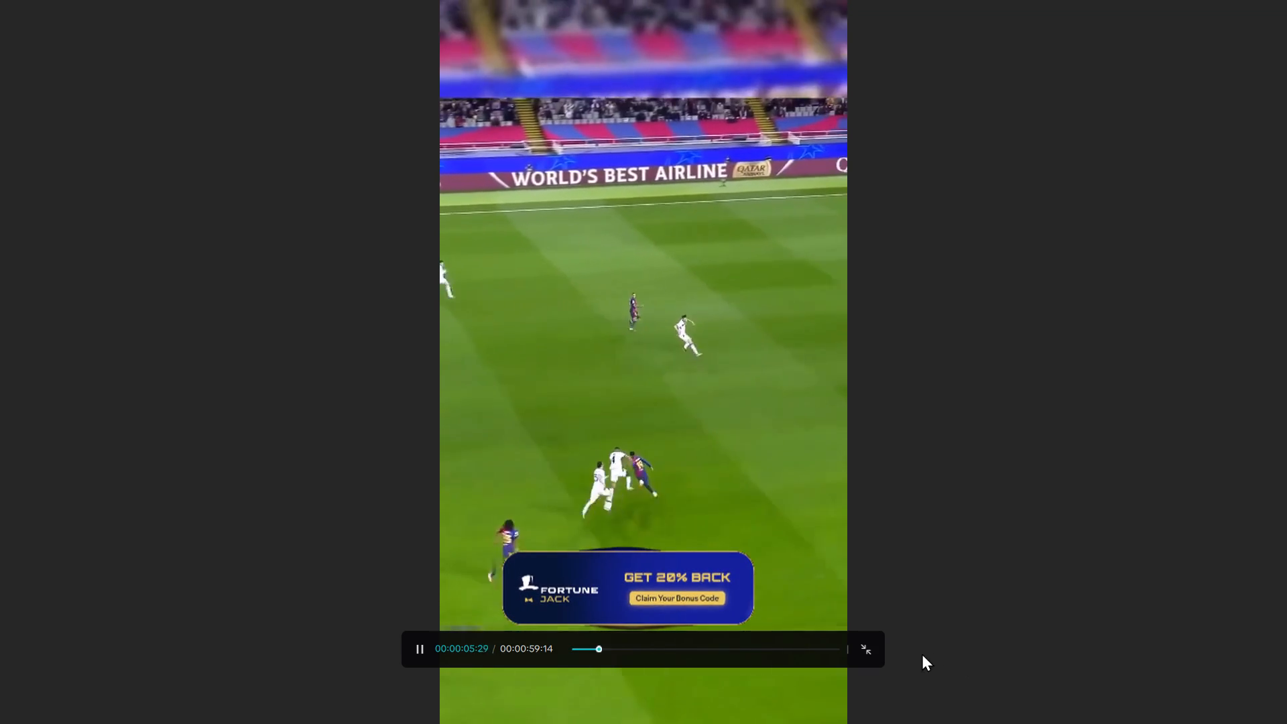
click(870, 656)
Preview the favourited 4K filter full screen and add it above the banner clips at about 13 s.
click(331, 46)
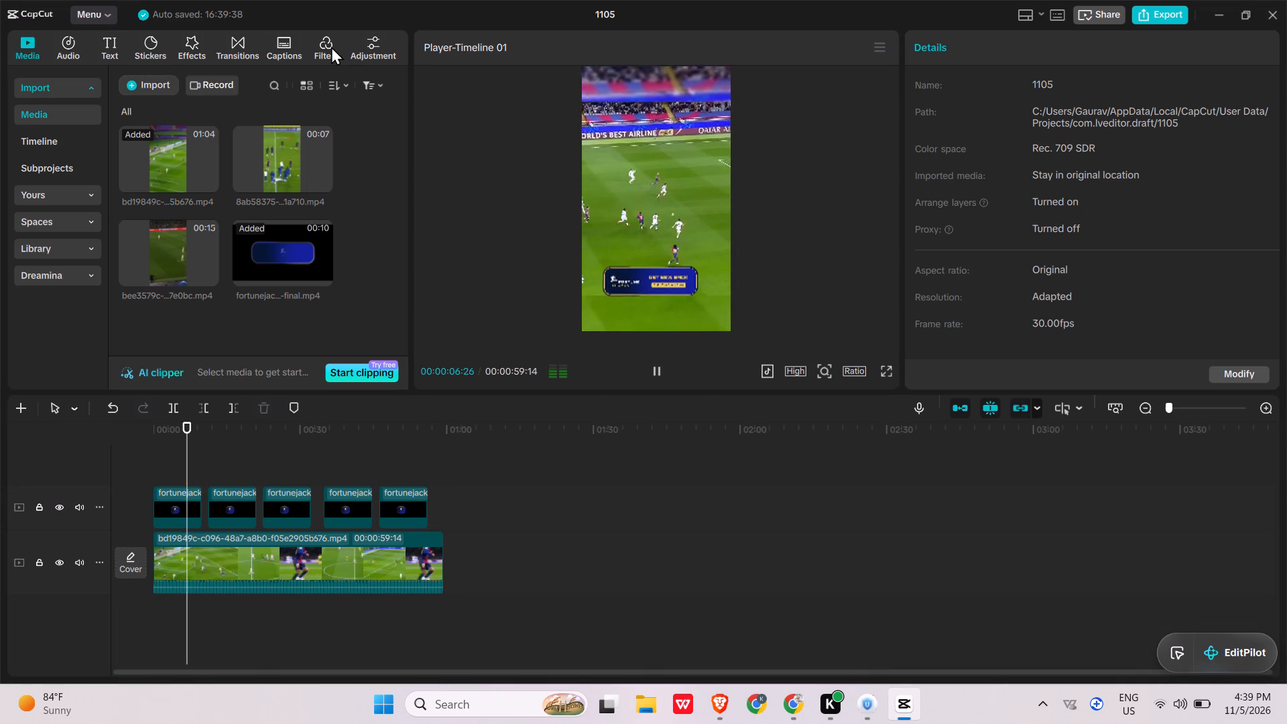
click(42, 77)
click(43, 82)
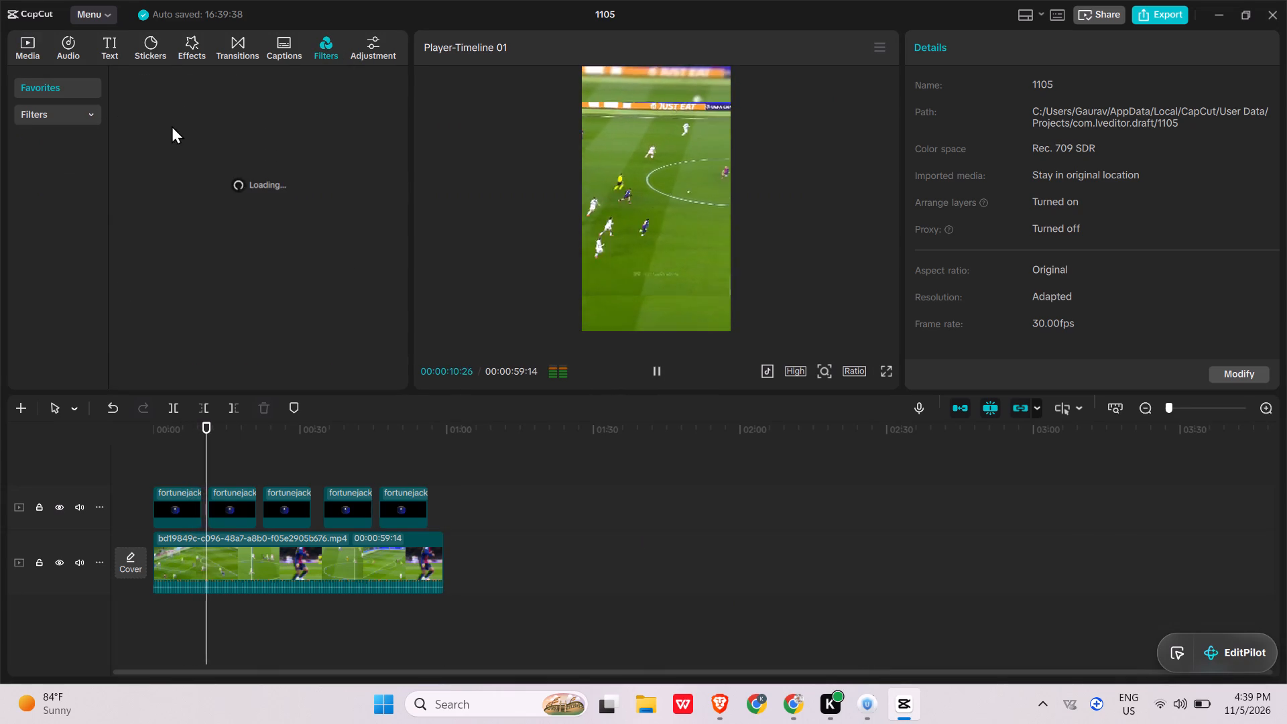
click(213, 145)
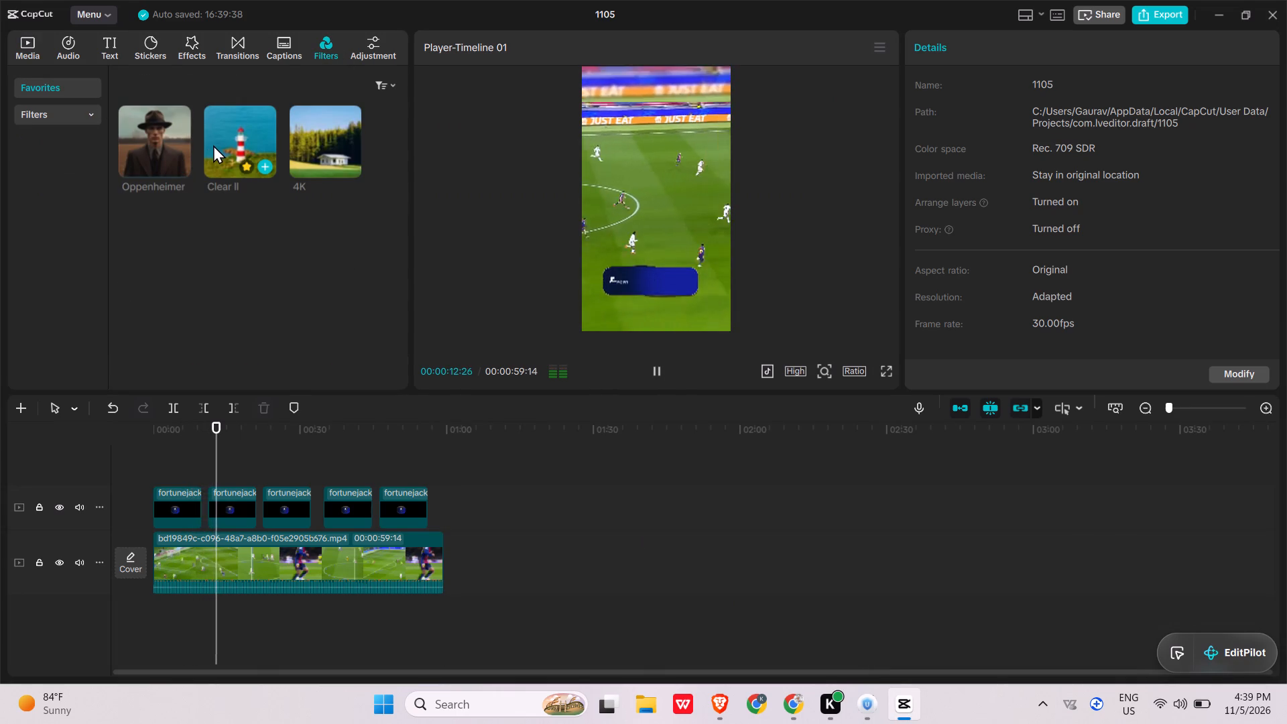
click(305, 143)
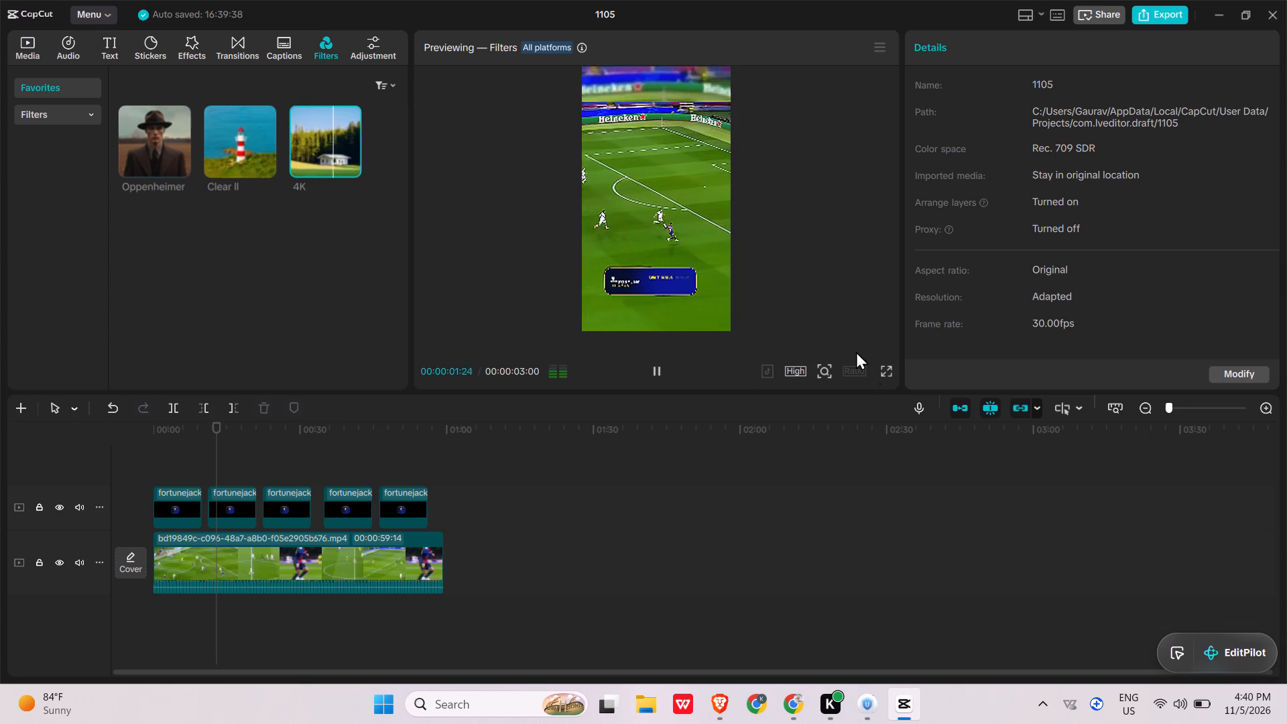
click(892, 369)
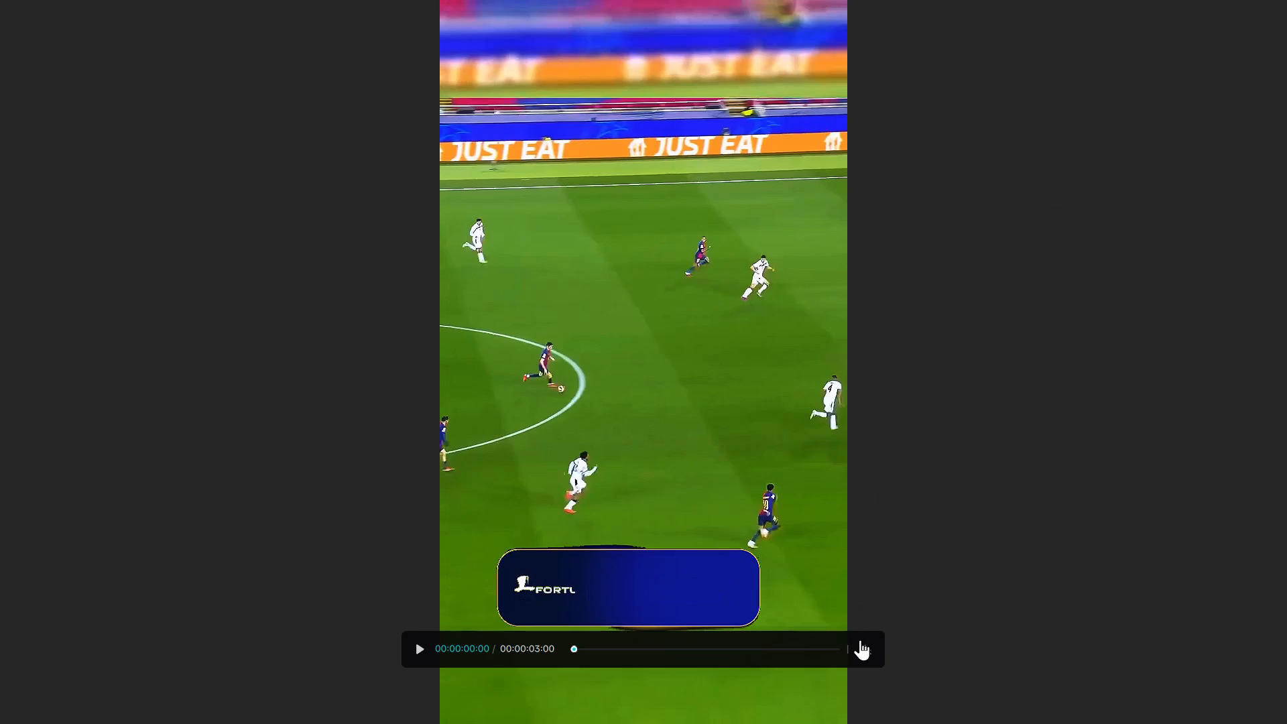
click(861, 640)
click(348, 167)
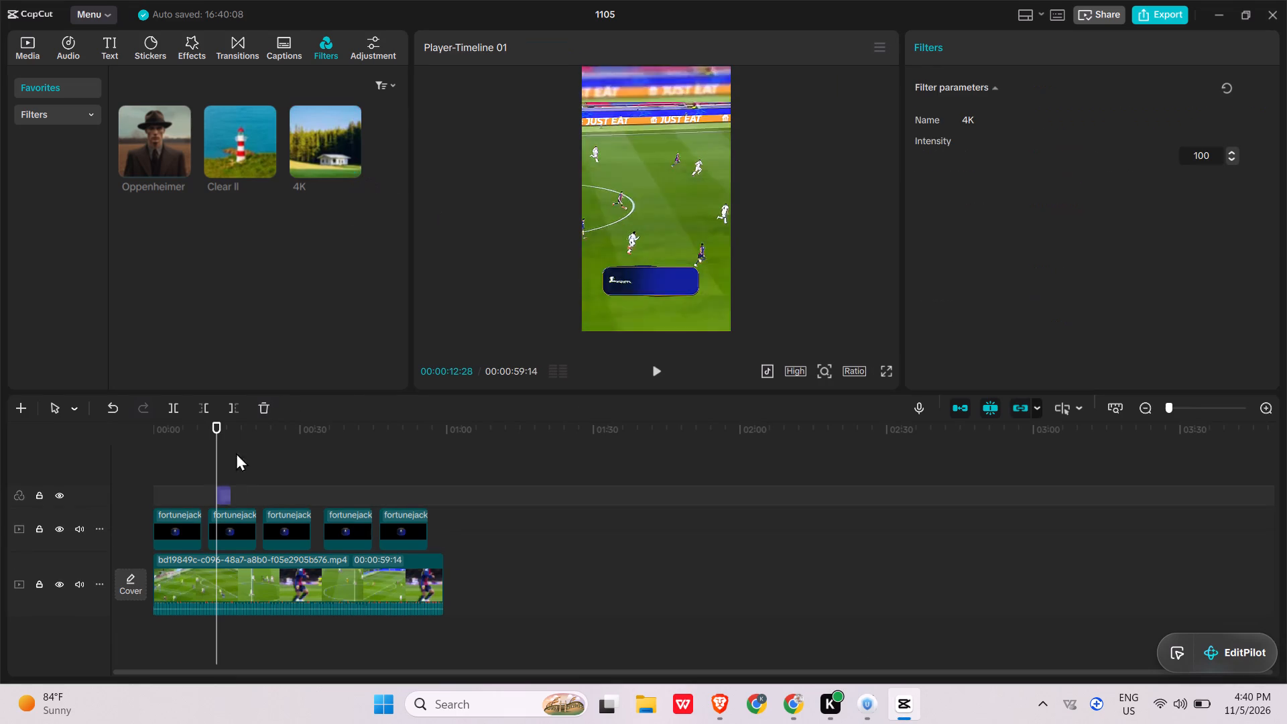
Extend the end of the 4K filter to about 41 s and preview the filtered footage in full screen.
drag(232, 494, 351, 479)
key(space)
click(890, 372)
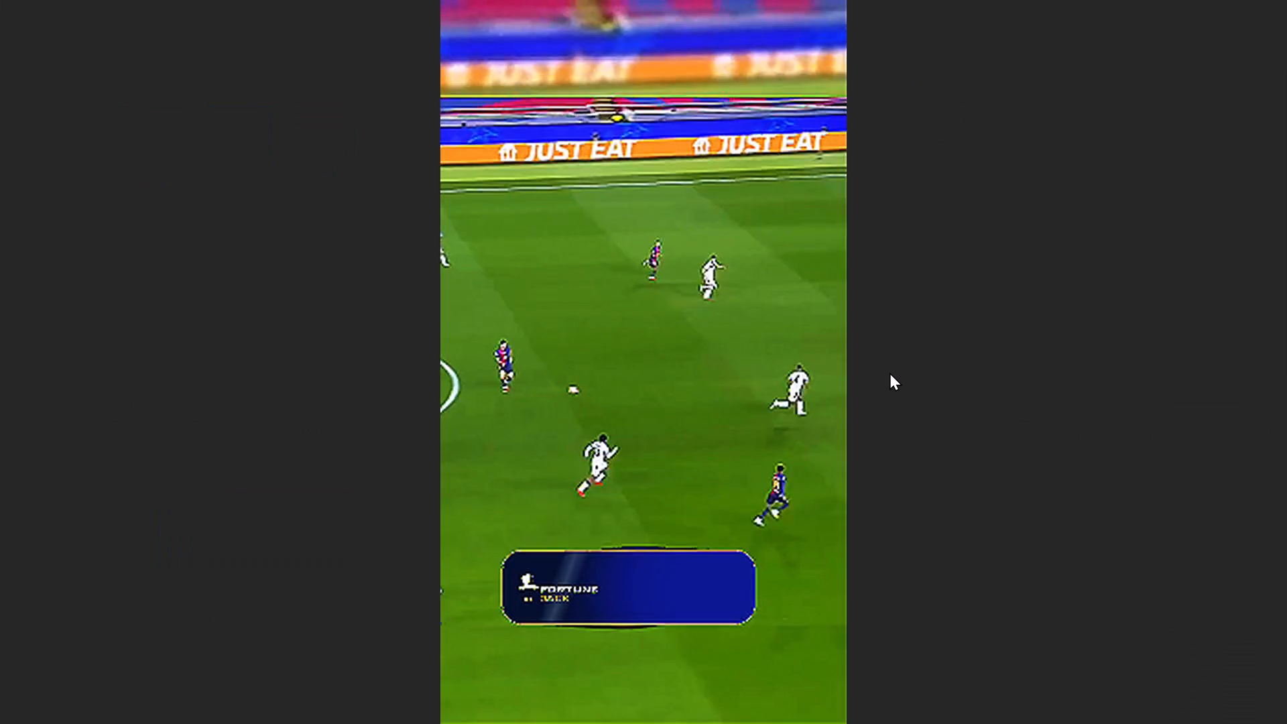
click(725, 644)
click(735, 646)
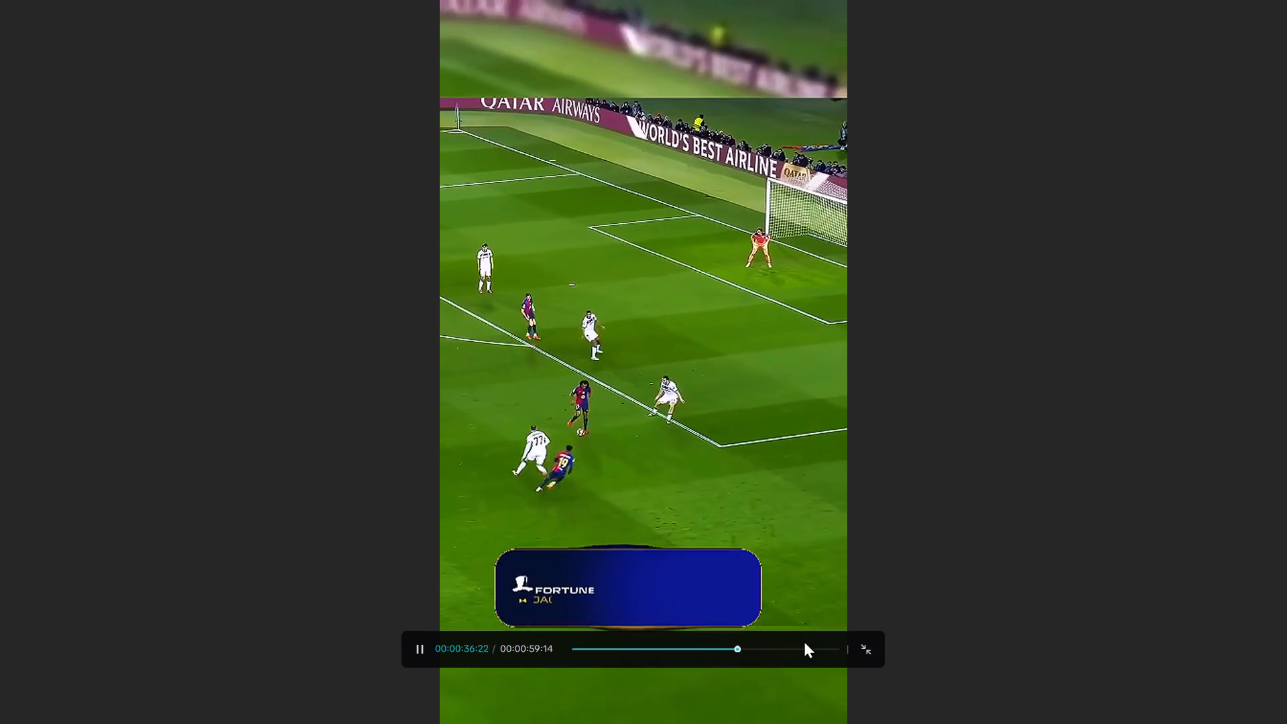
click(869, 648)
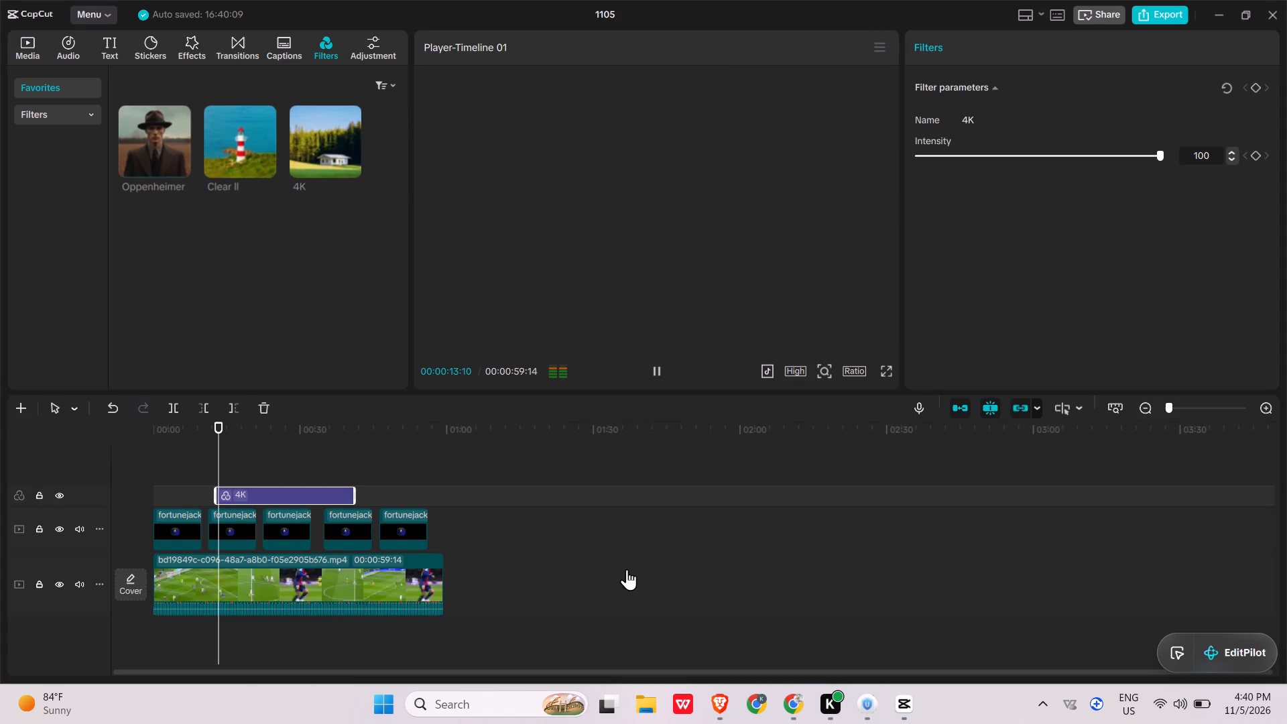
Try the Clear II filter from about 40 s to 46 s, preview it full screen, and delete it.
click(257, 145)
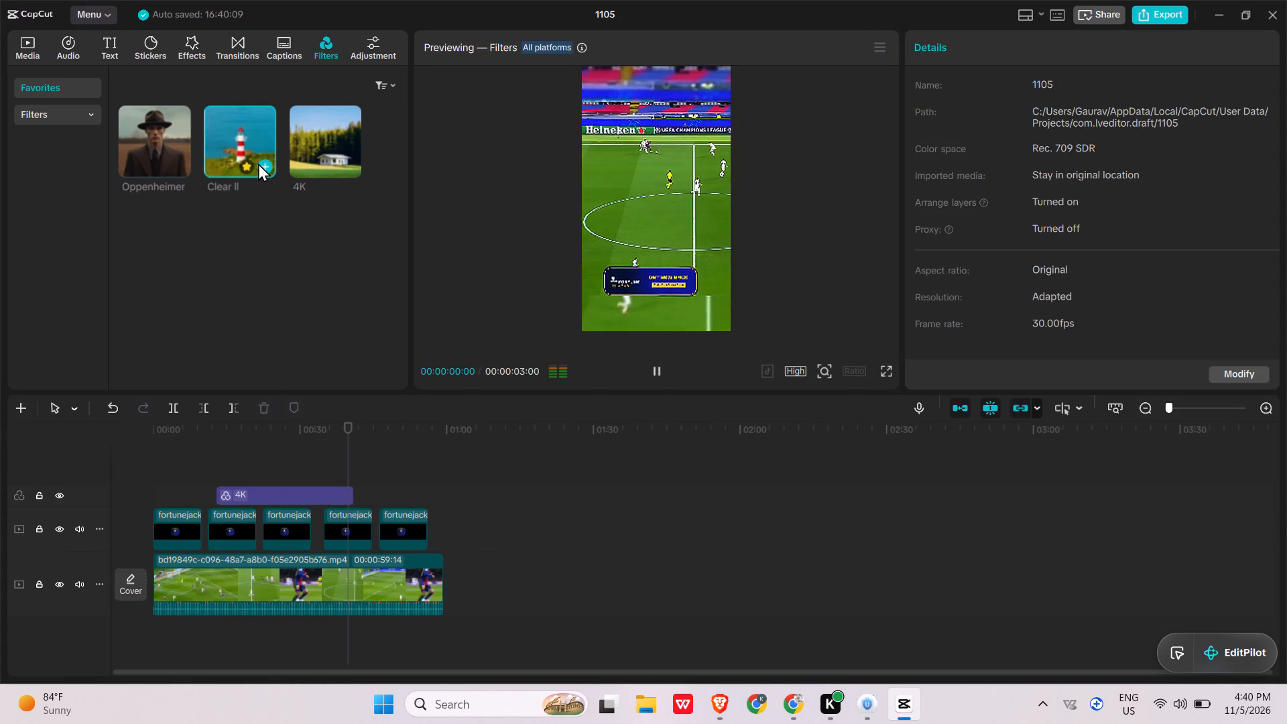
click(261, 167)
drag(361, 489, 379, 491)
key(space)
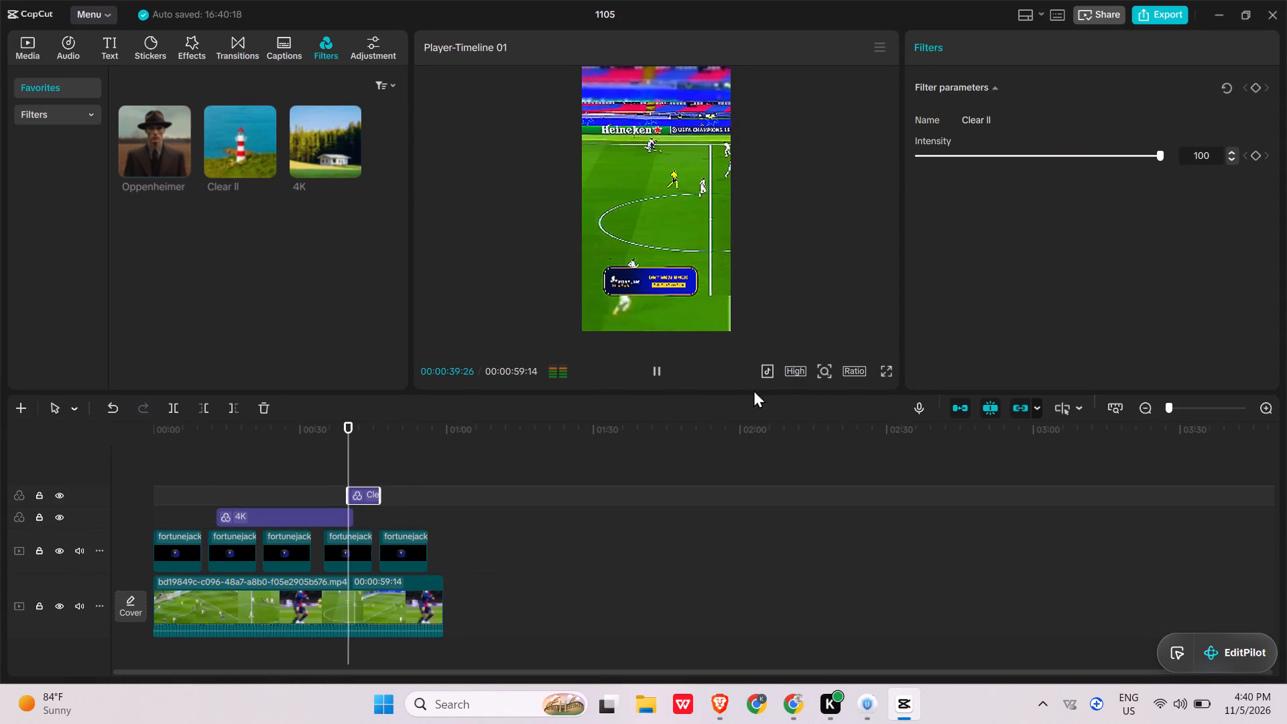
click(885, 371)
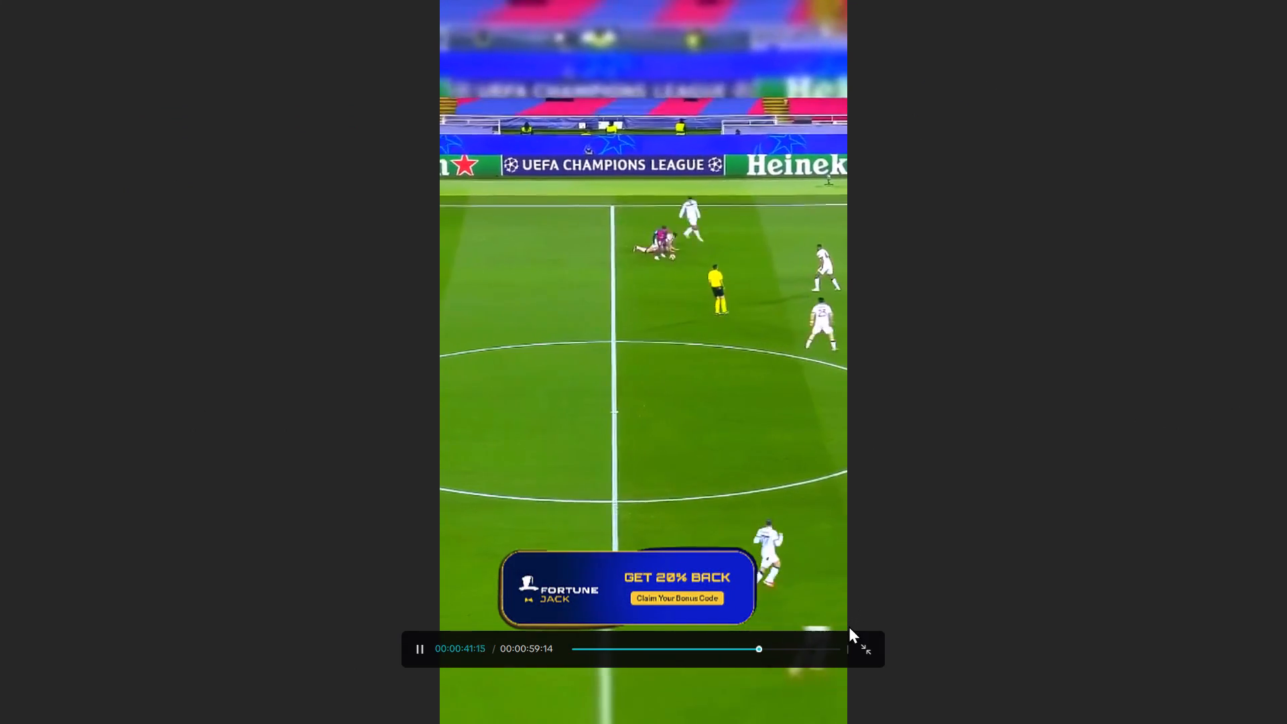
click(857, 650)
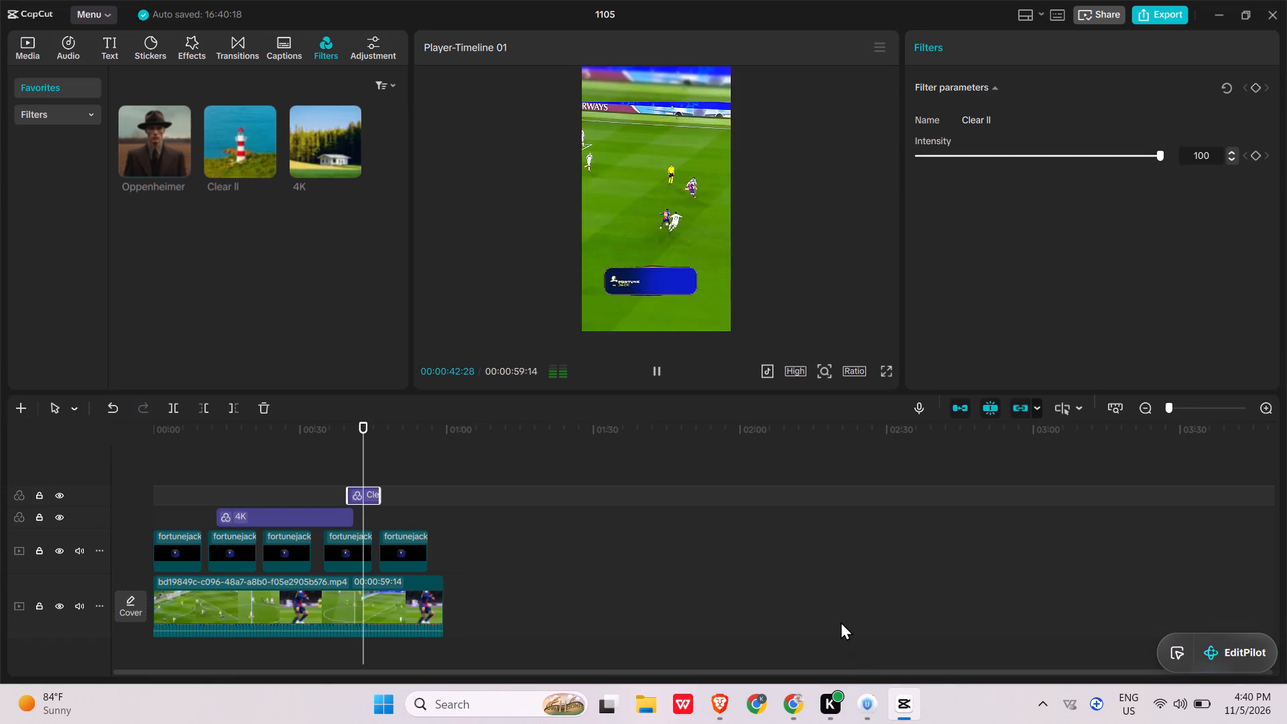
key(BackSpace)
Stretch the 4K filter at both ends to cover the whole video from 0 to about 59 s, and review it full screen.
click(316, 496)
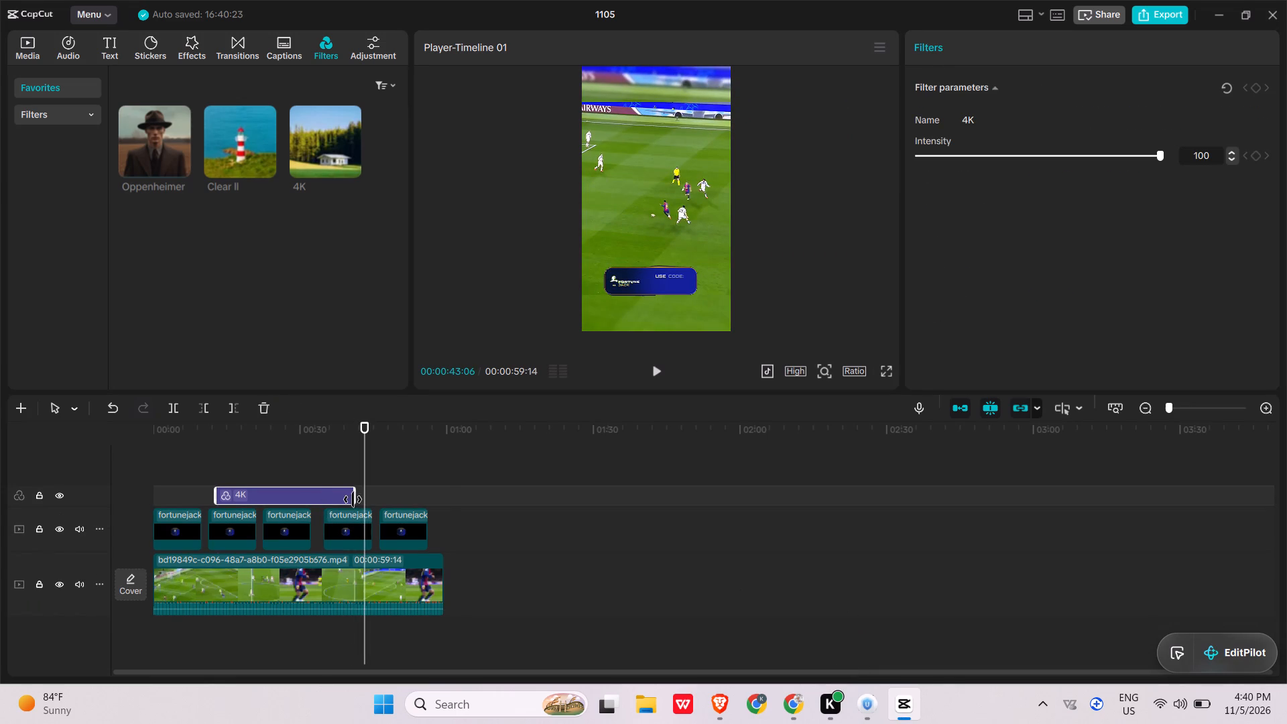
drag(353, 499, 444, 499)
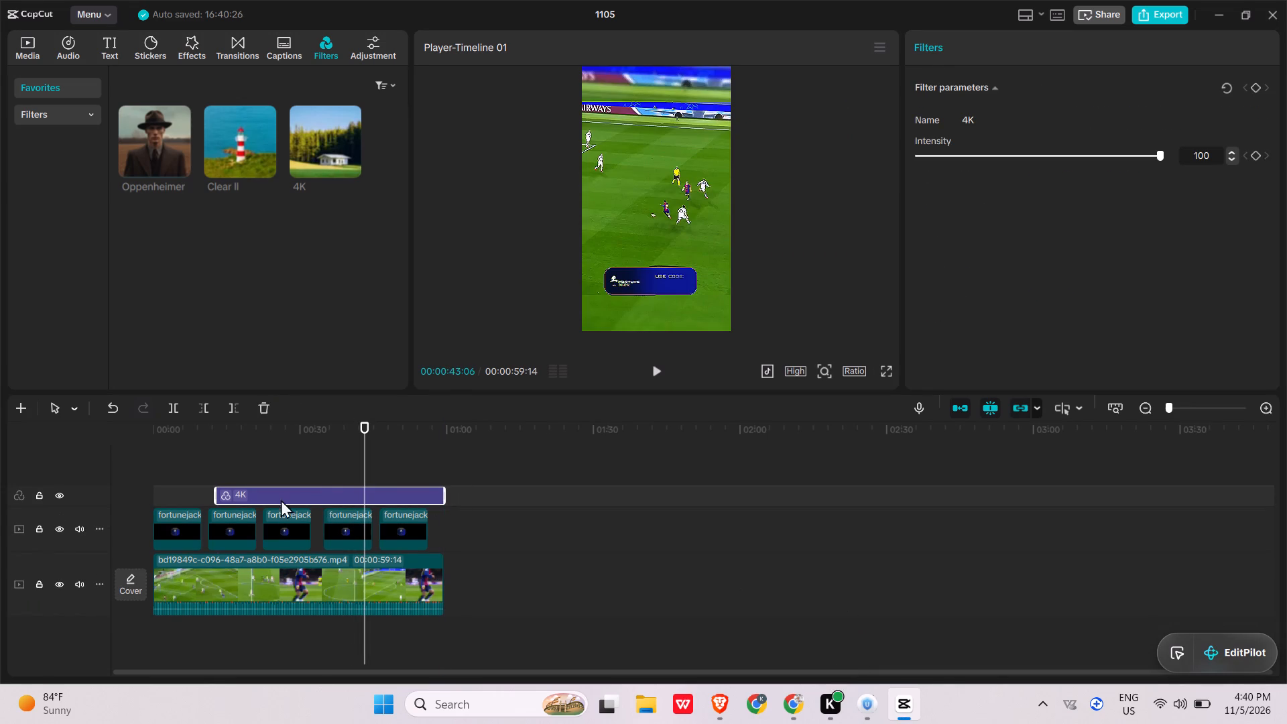
drag(214, 494, 141, 484)
key(space)
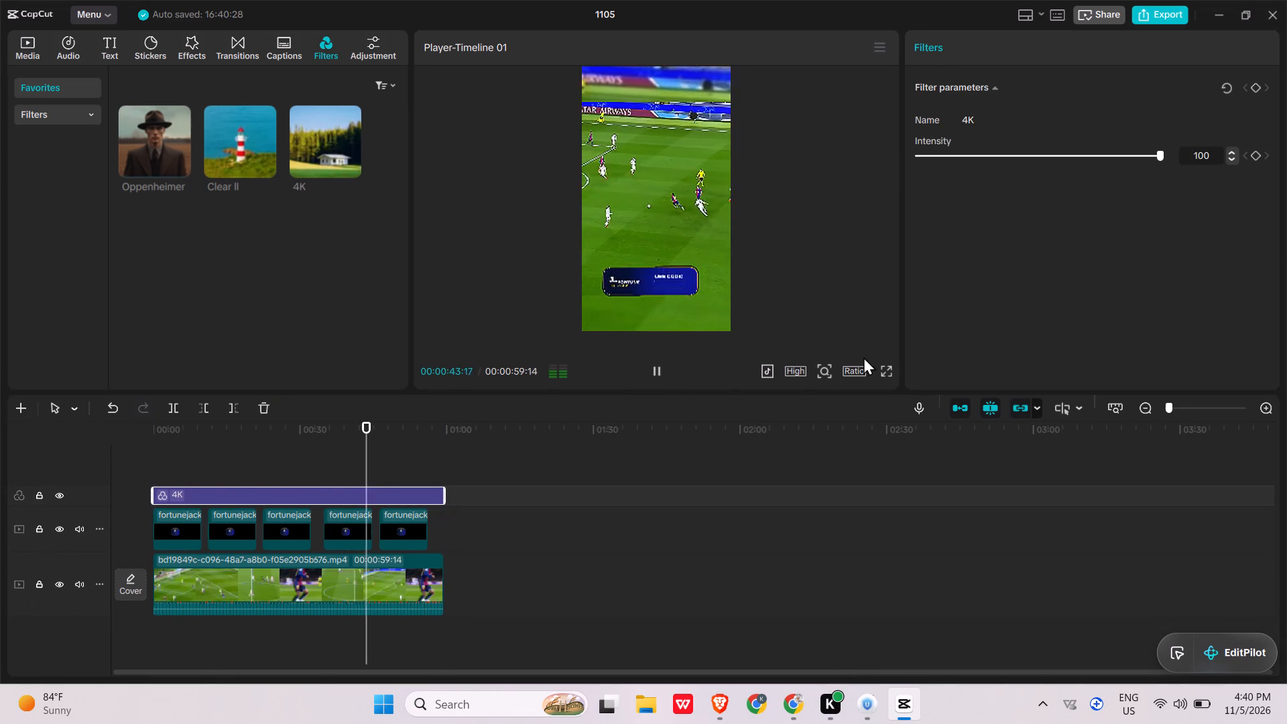
click(885, 370)
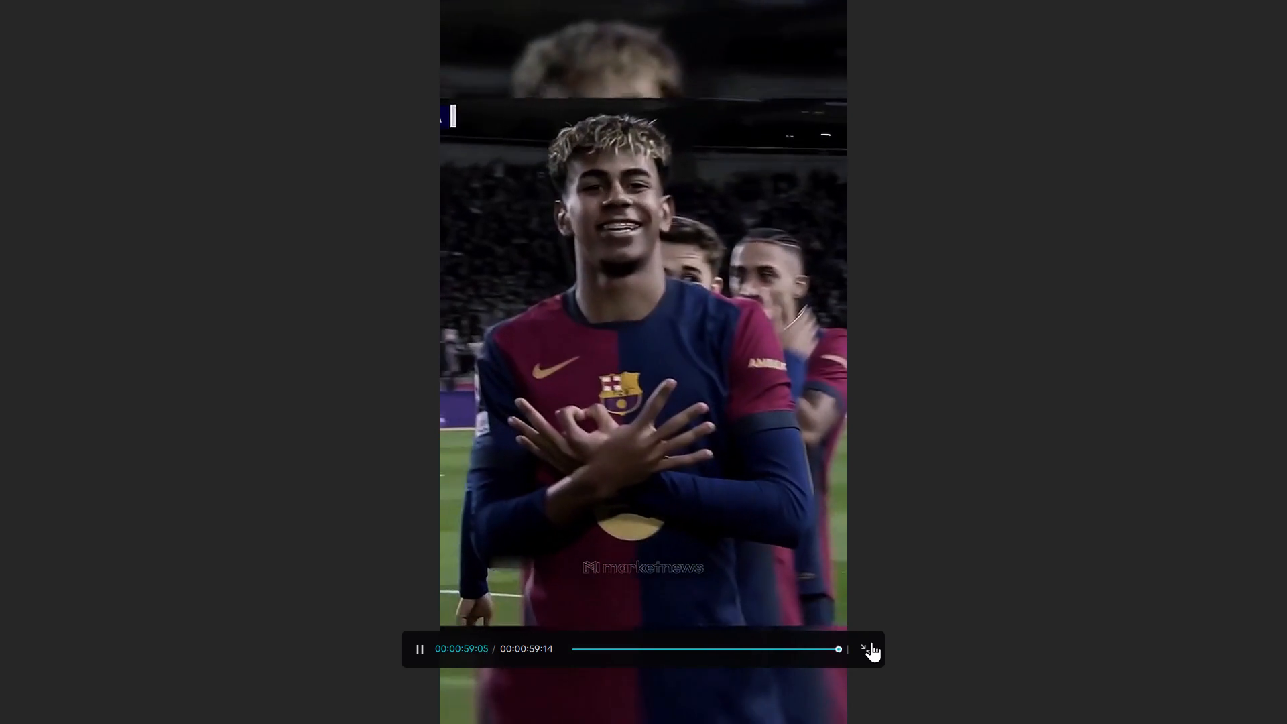
scroll(422, 599, down, 1)
Export the video as 1105 in 4K mp4 format with the frame rate set to 60fps.
click(1174, 13)
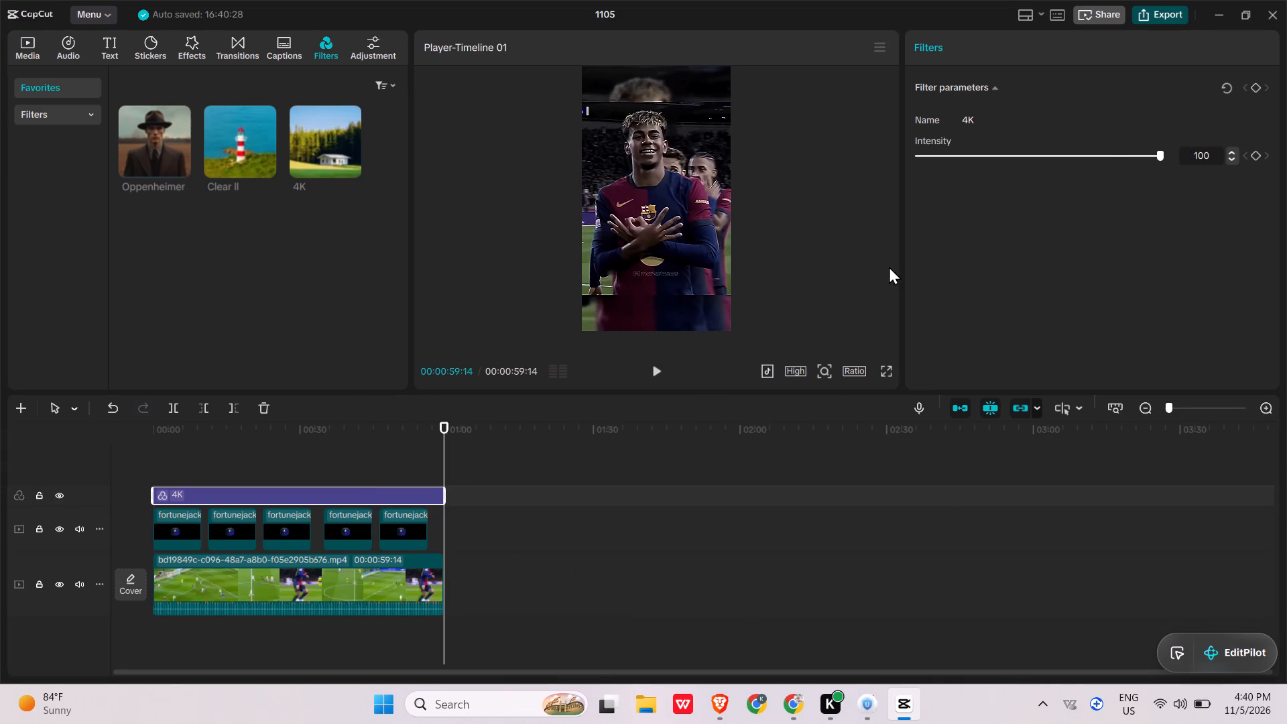
click(870, 395)
click(876, 392)
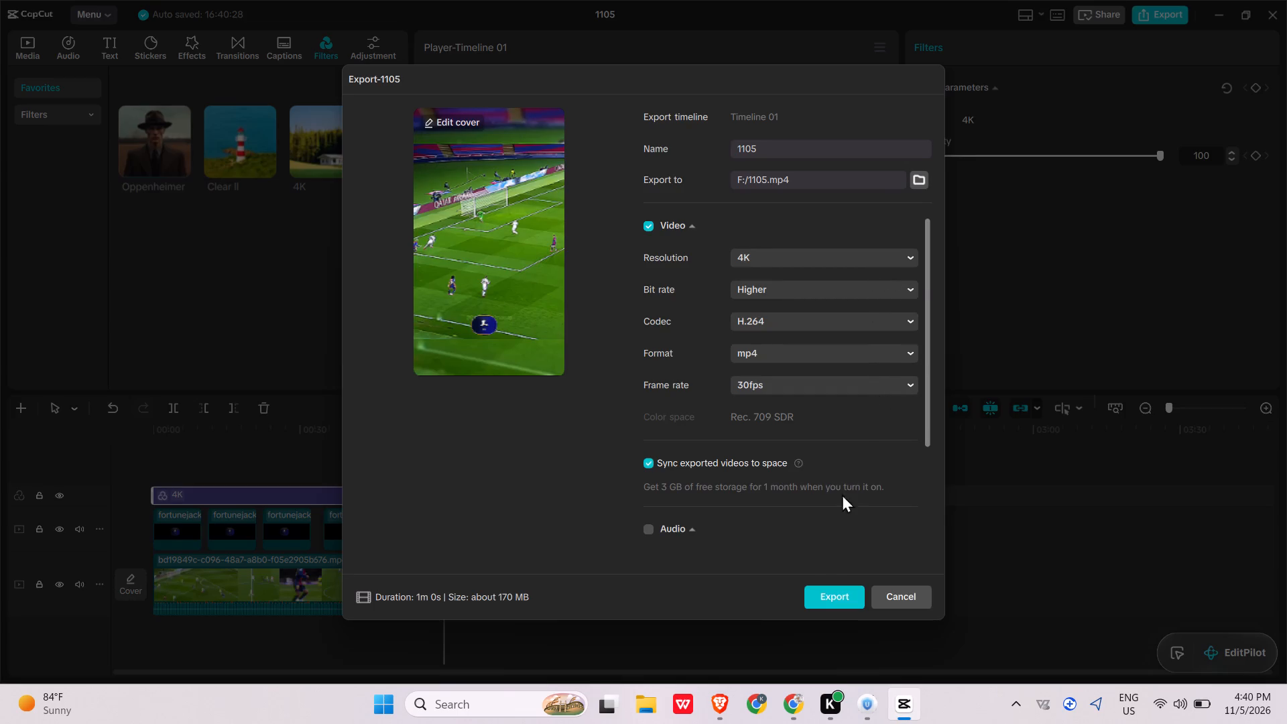
click(816, 569)
click(822, 595)
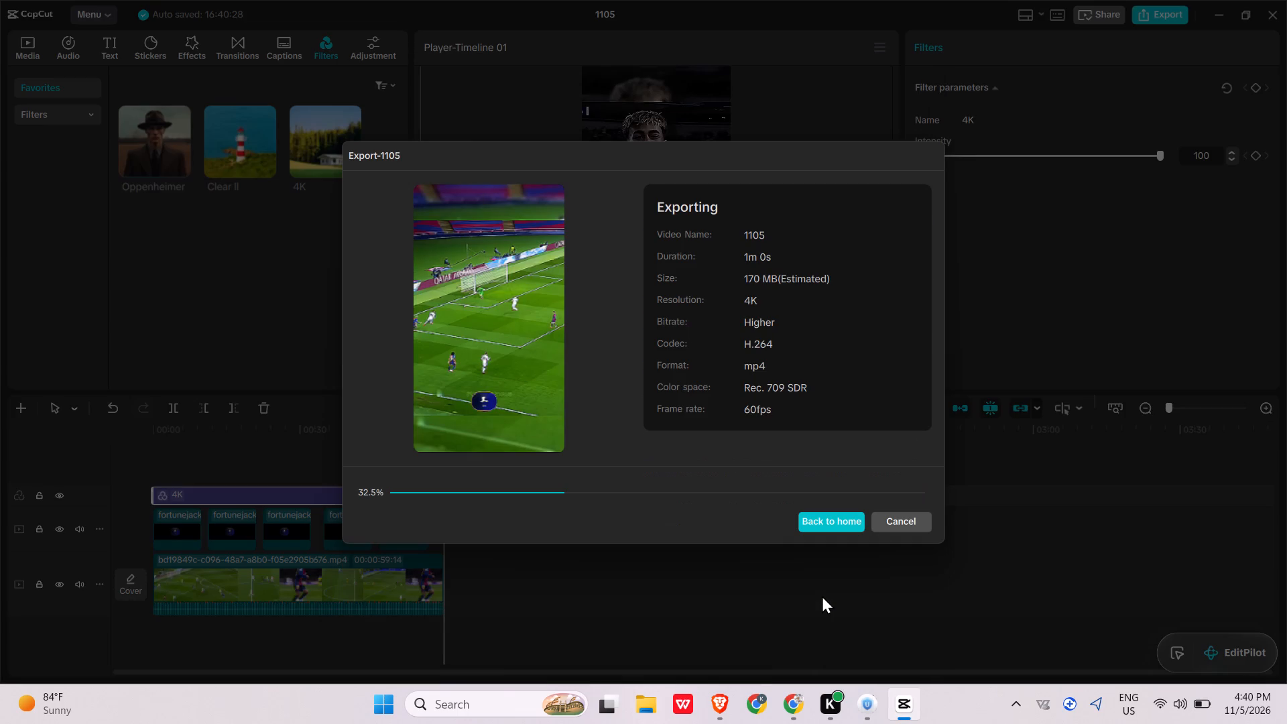
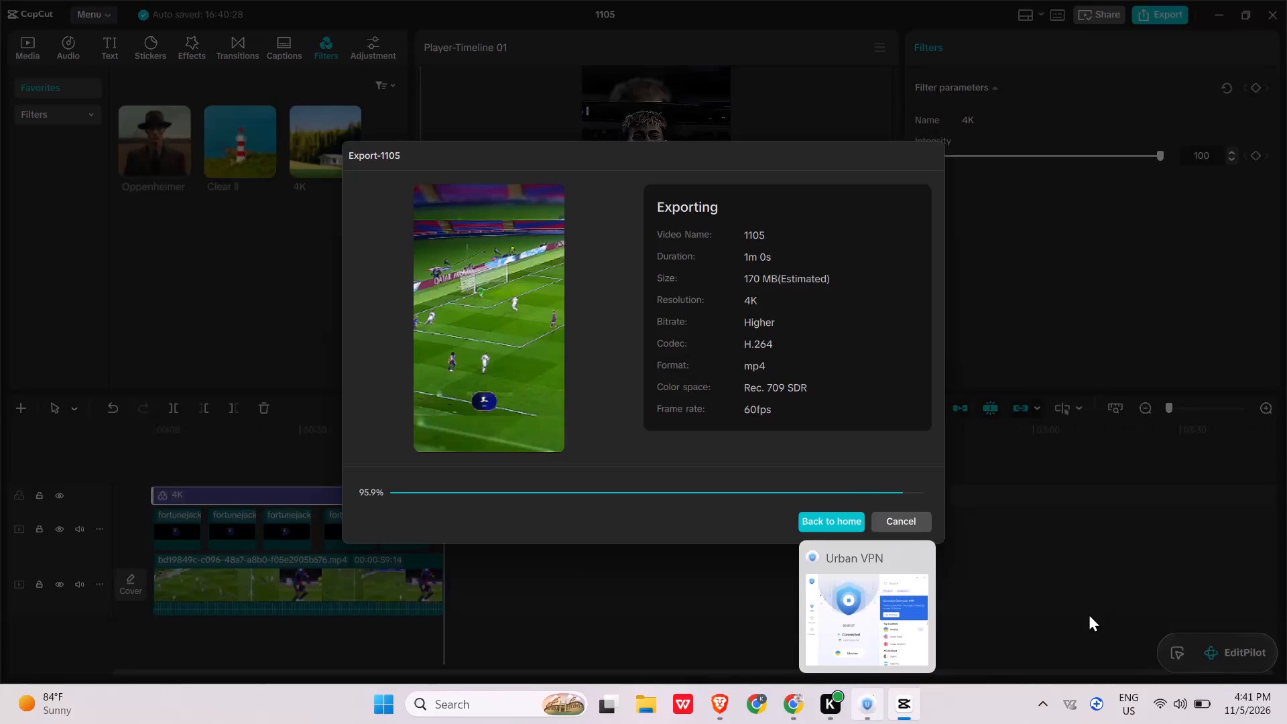
Wait for the 1105 export to finish and close the export window.
click(1046, 599)
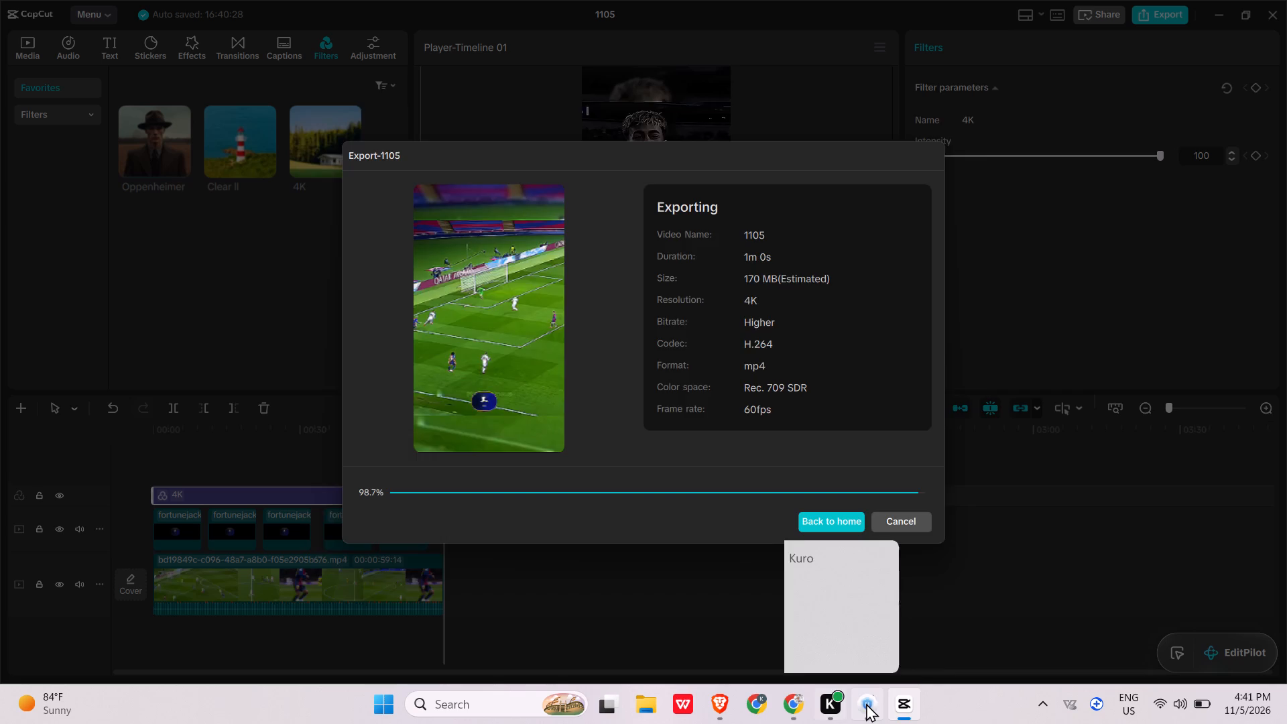
click(866, 703)
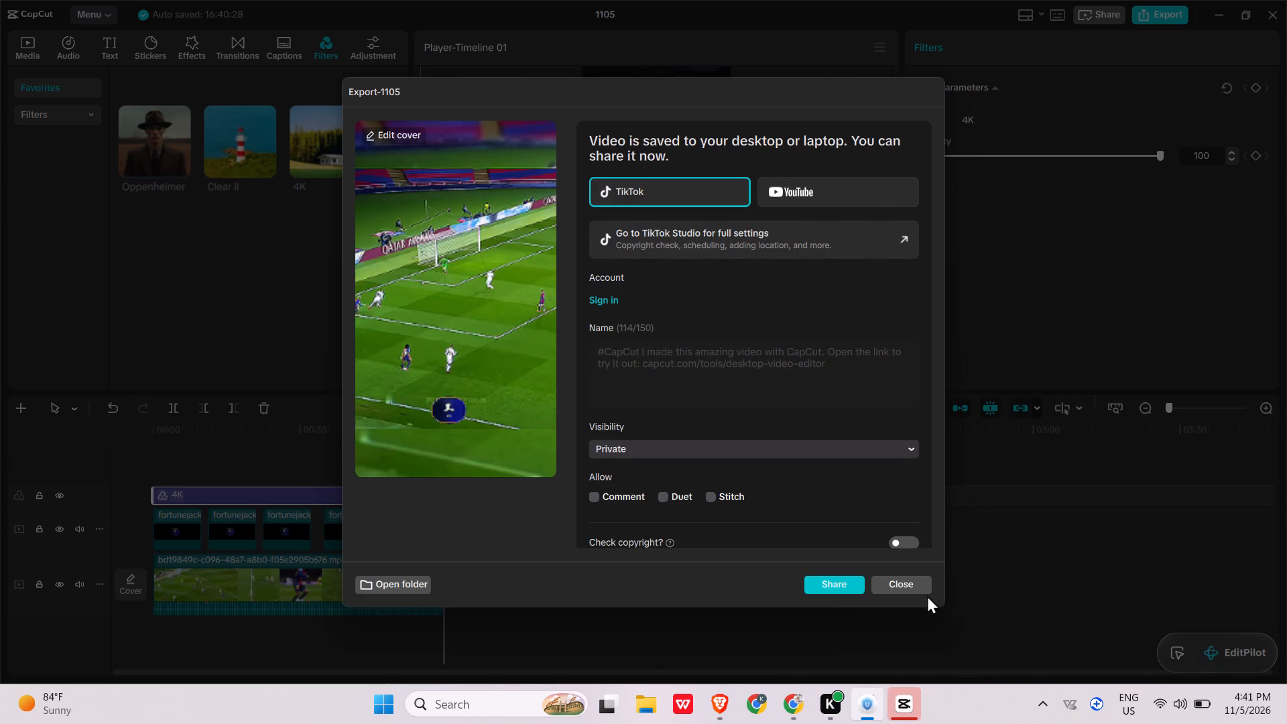
click(890, 575)
click(889, 579)
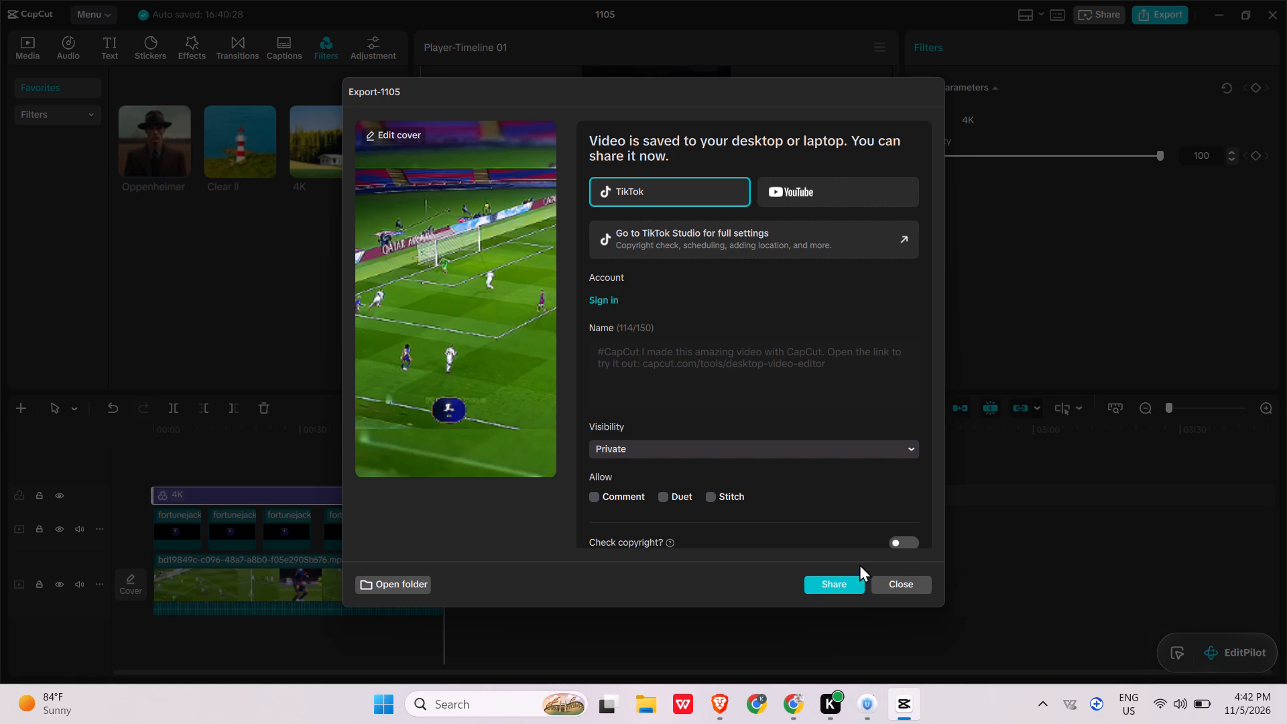
click(914, 578)
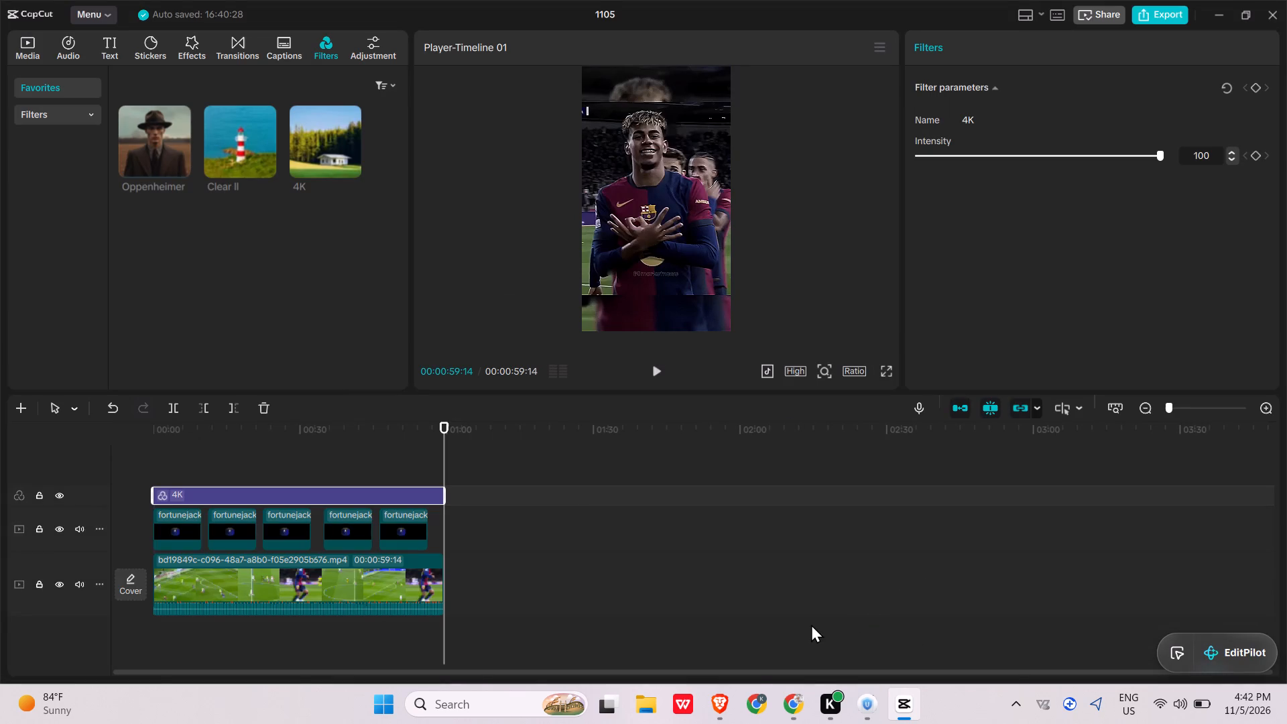
Replace the bd19849c footage on the main track with the 15-second bee3579c clip and start playback.
click(412, 596)
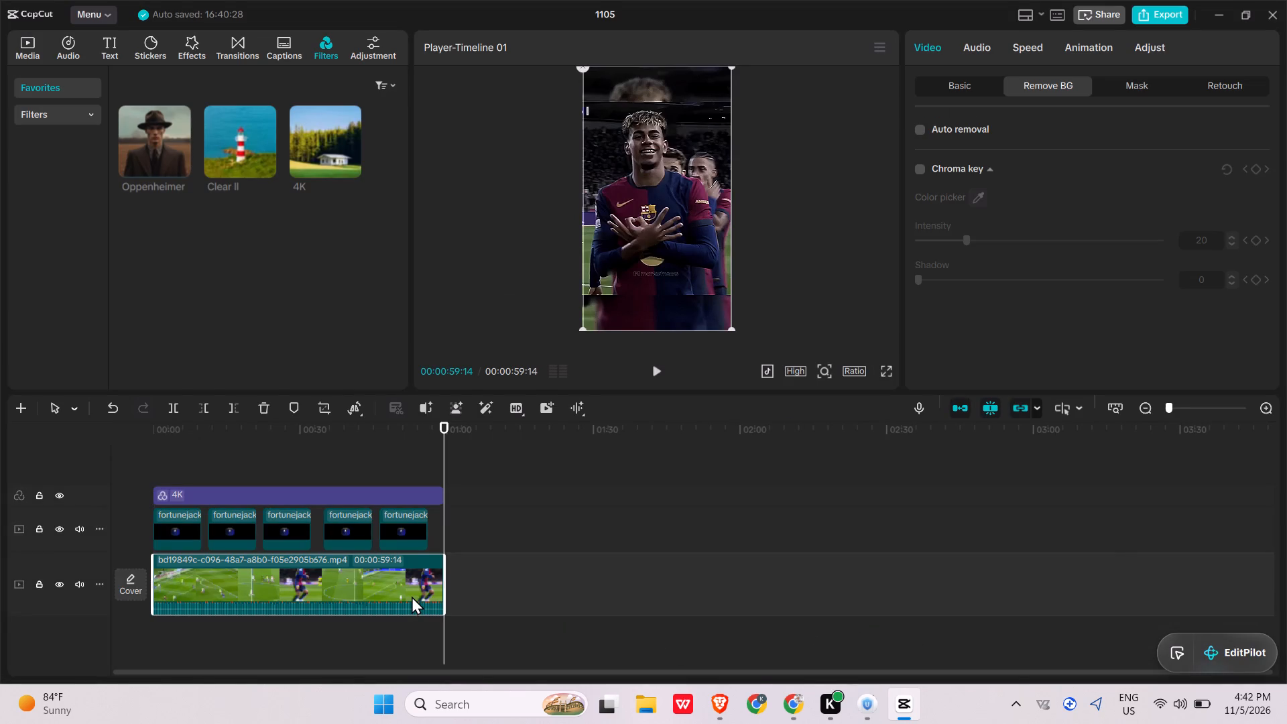
key(BackSpace)
click(38, 39)
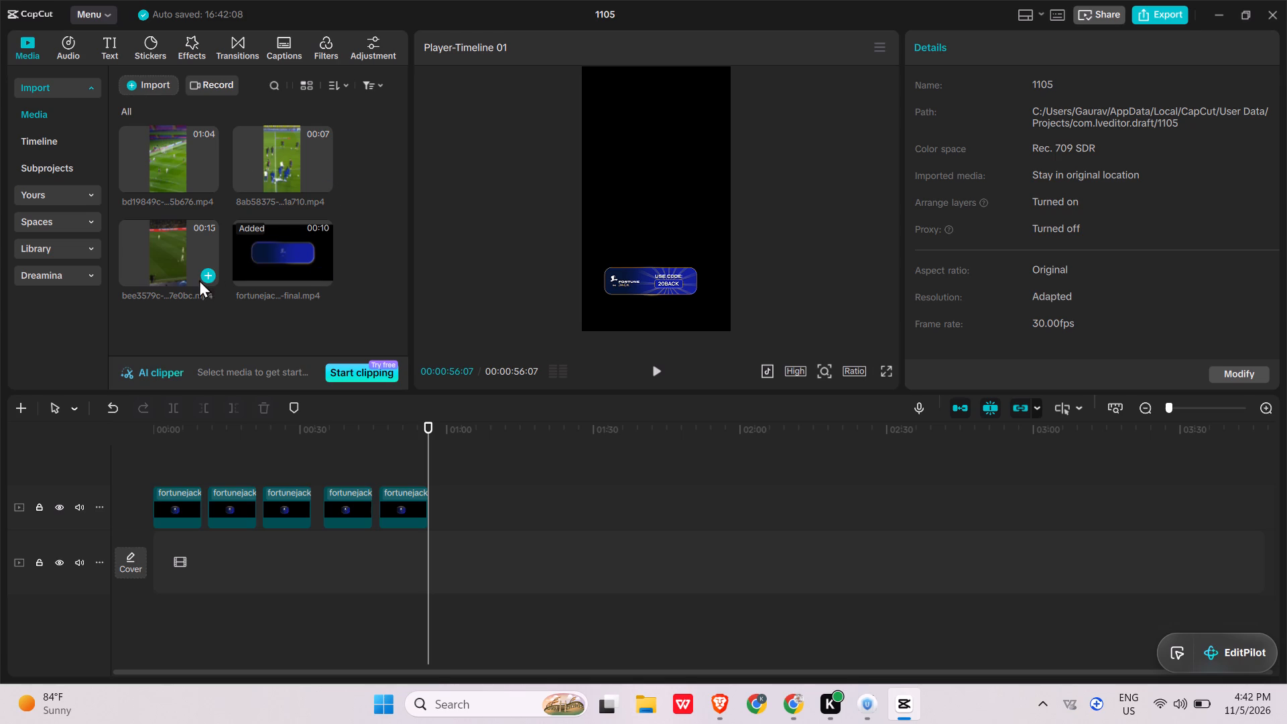
click(211, 274)
key(space)
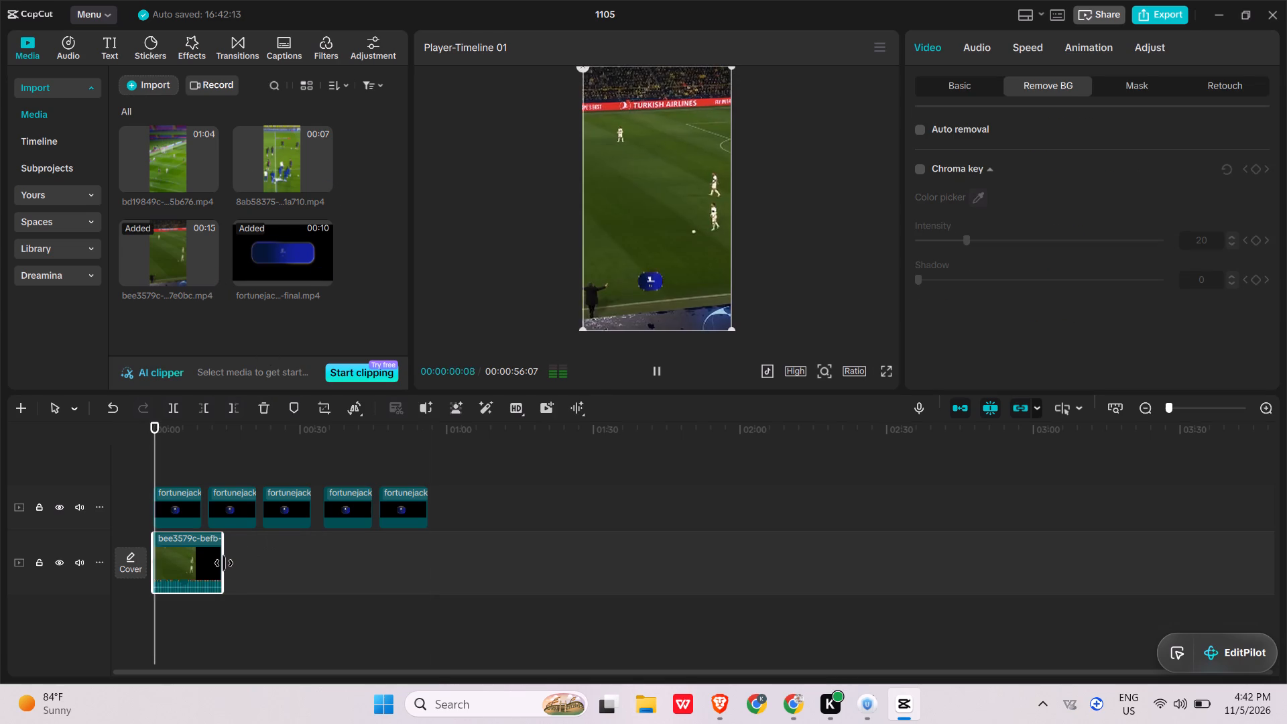
Delete the last three fortunejack banners from the overlay track, keeping the first two.
click(275, 514)
key(BackSpace)
click(365, 513)
key(BackSpace)
click(406, 506)
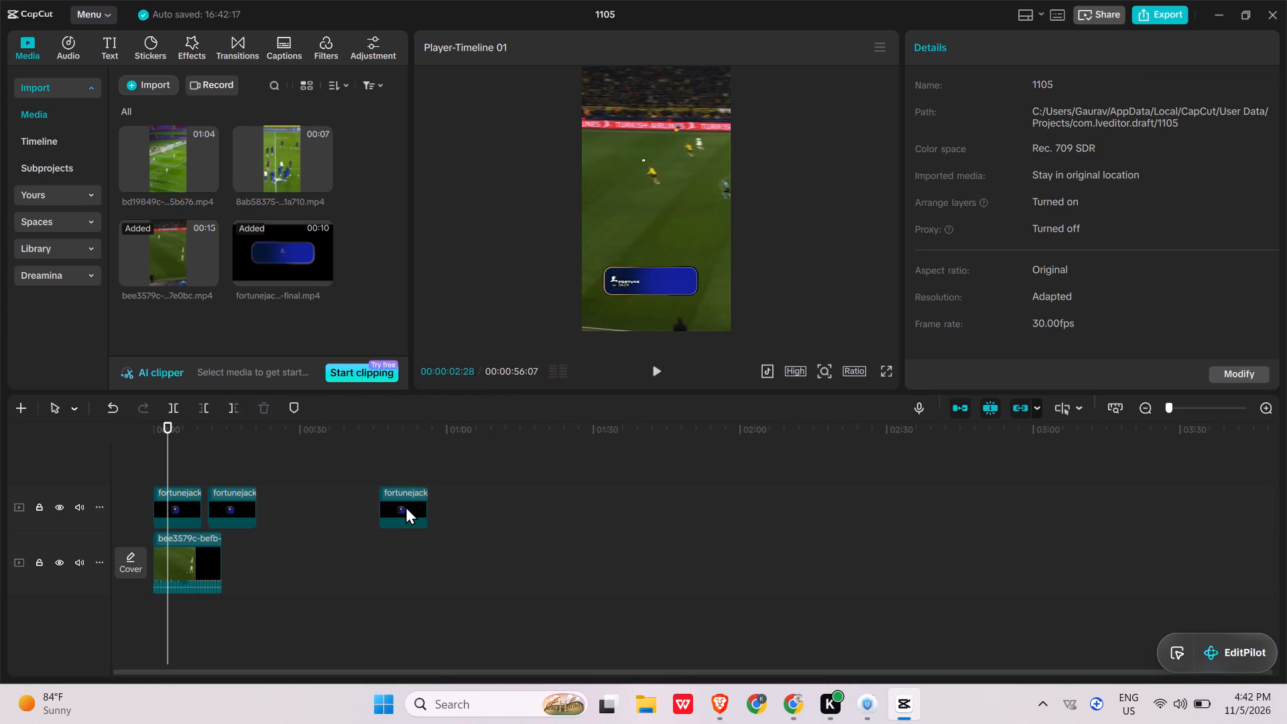
key(BackSpace)
Preview the bee3579c footage with its banners in full screen, skipping ahead toward its end.
key(space)
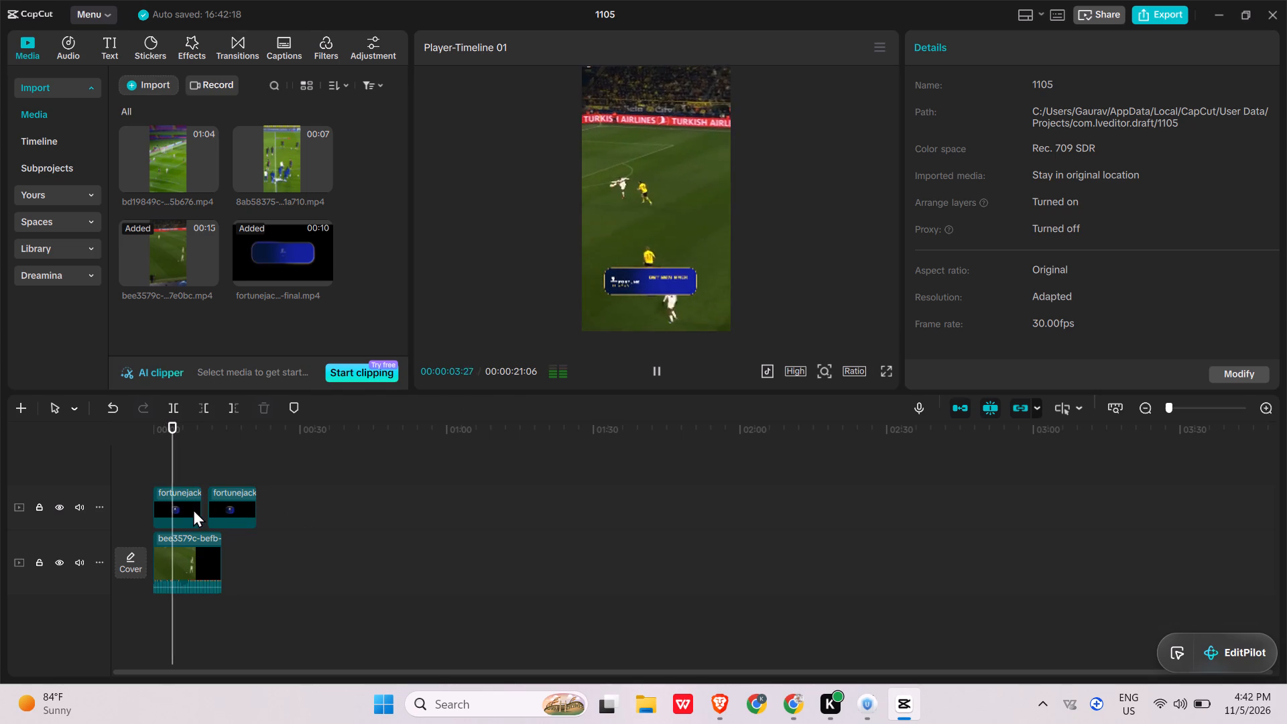
drag(193, 509, 174, 509)
click(217, 516)
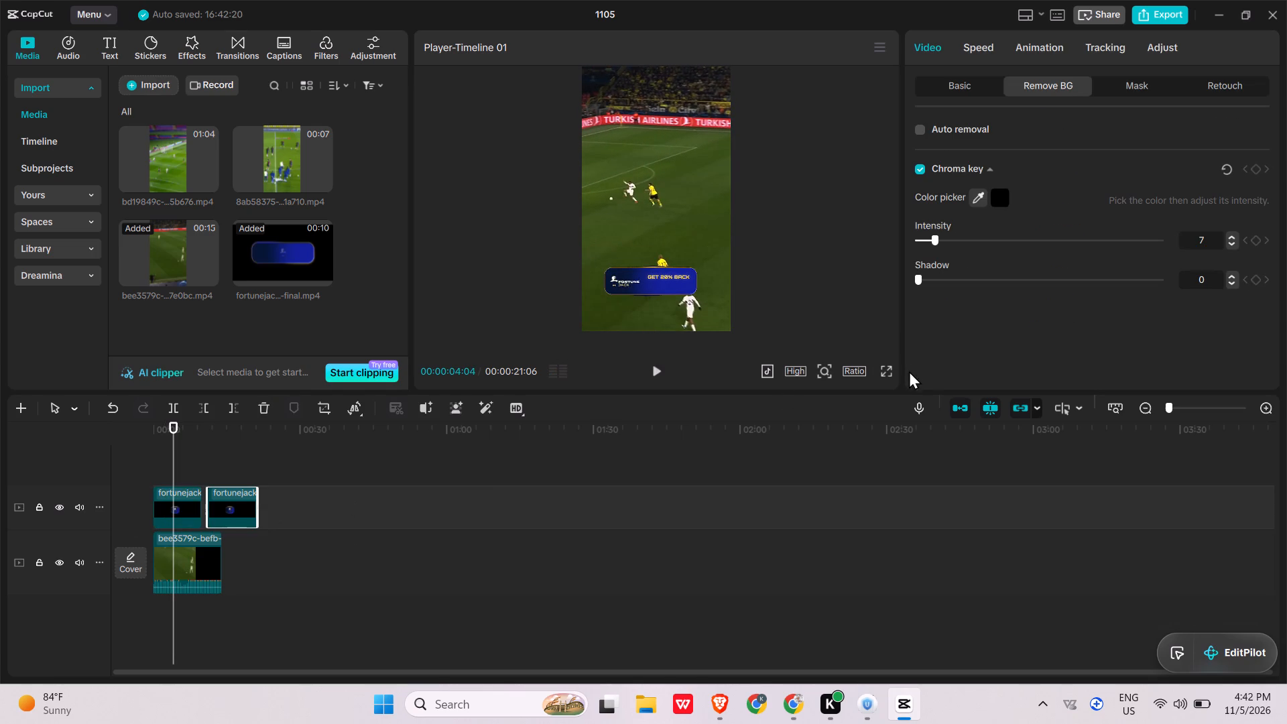
click(888, 372)
key(space)
click(713, 651)
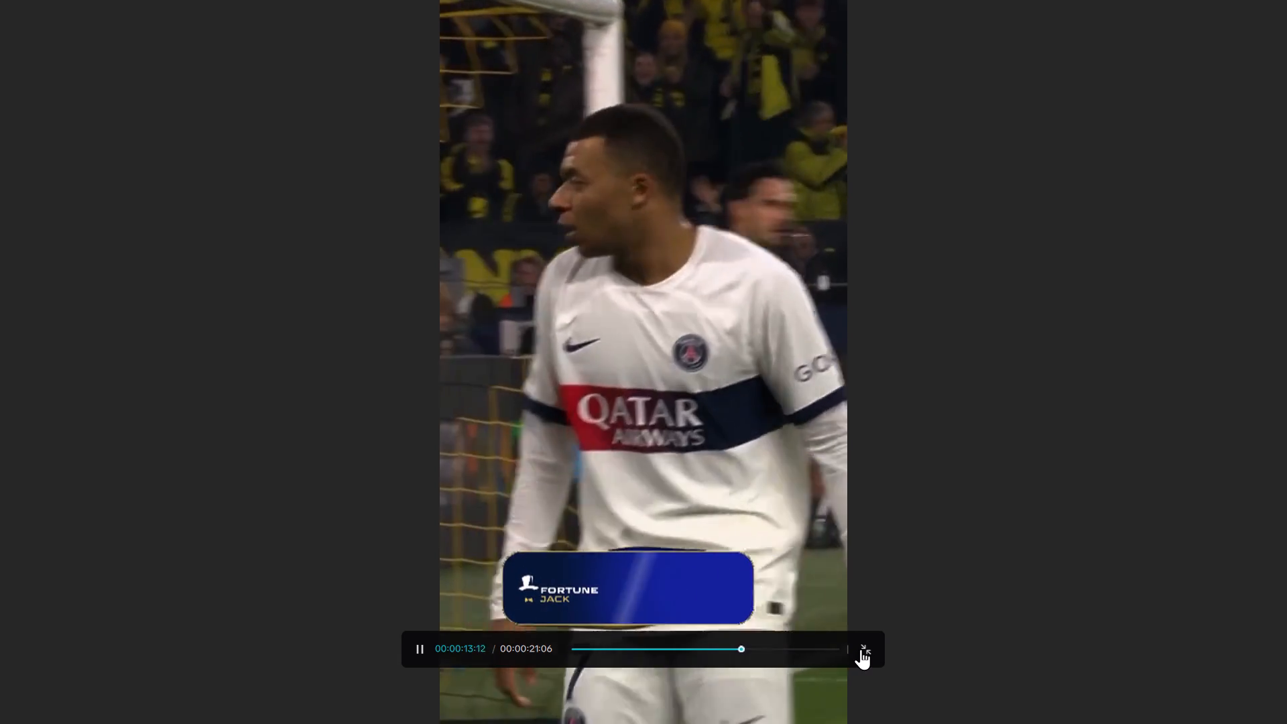
click(867, 648)
key(space)
Trim the end of the second fortunejack banner to match the end of the footage at 00:00:14:03.
drag(255, 520, 223, 527)
ctrl+scroll(273, 564, up, 11)
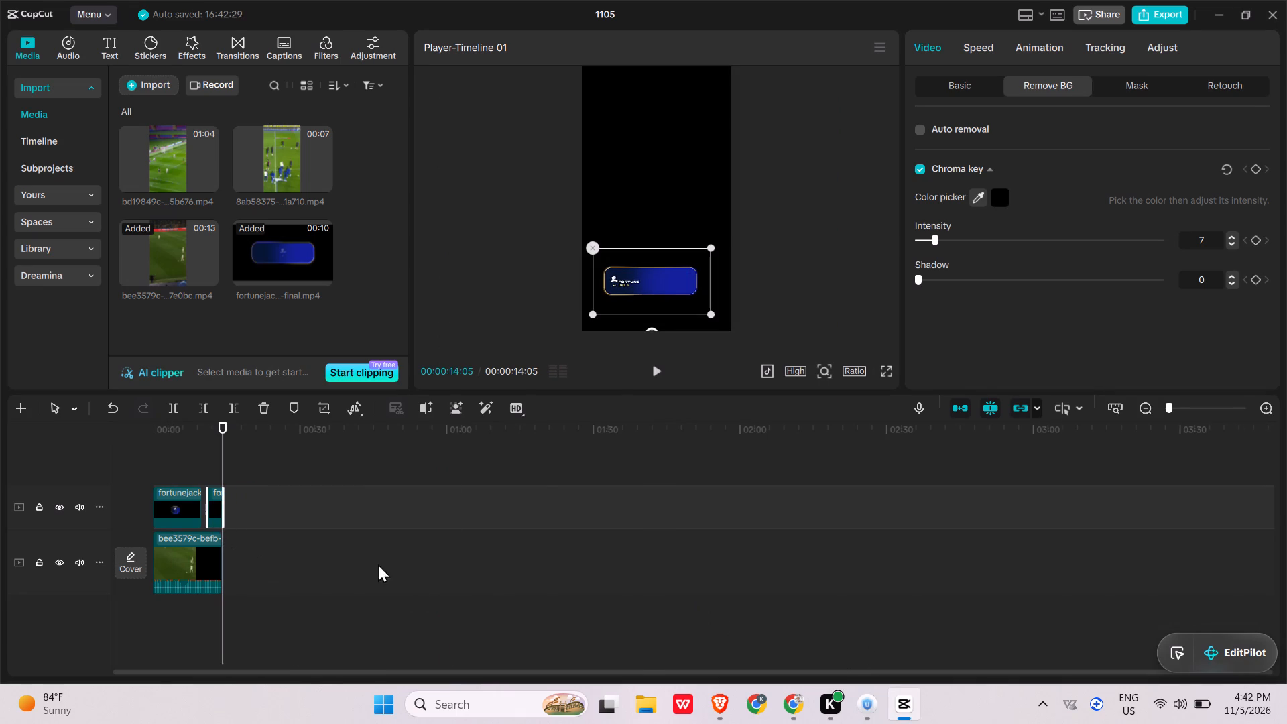
ctrl+scroll(406, 564, up, 12)
click(953, 453)
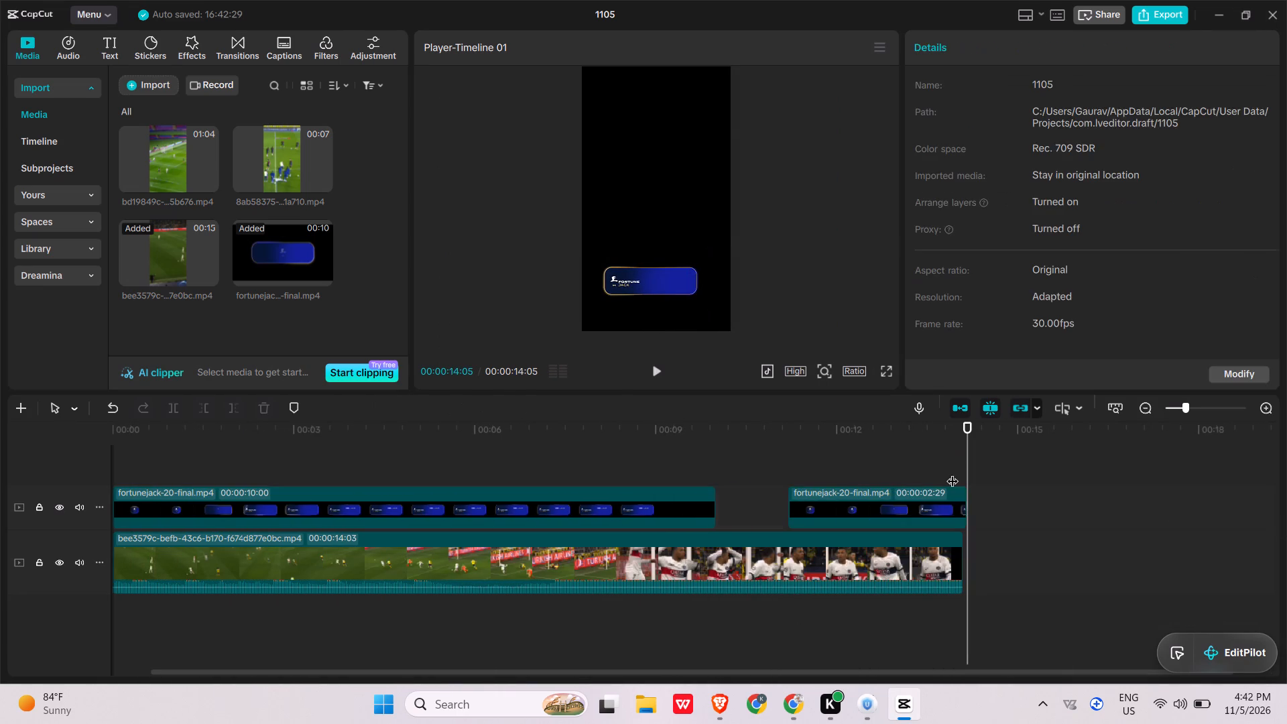
drag(967, 520, 963, 527)
Review the second half of the footage and the trimmed banner's ending in full screen.
click(574, 446)
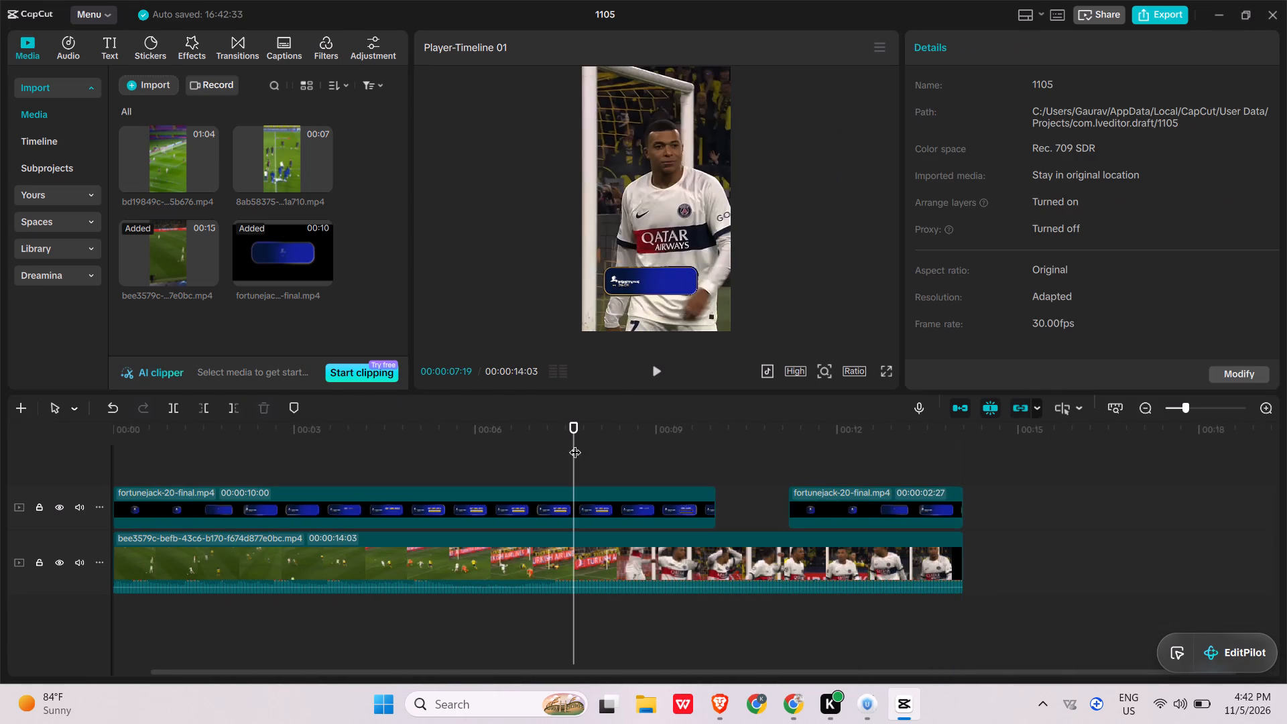
click(881, 372)
key(space)
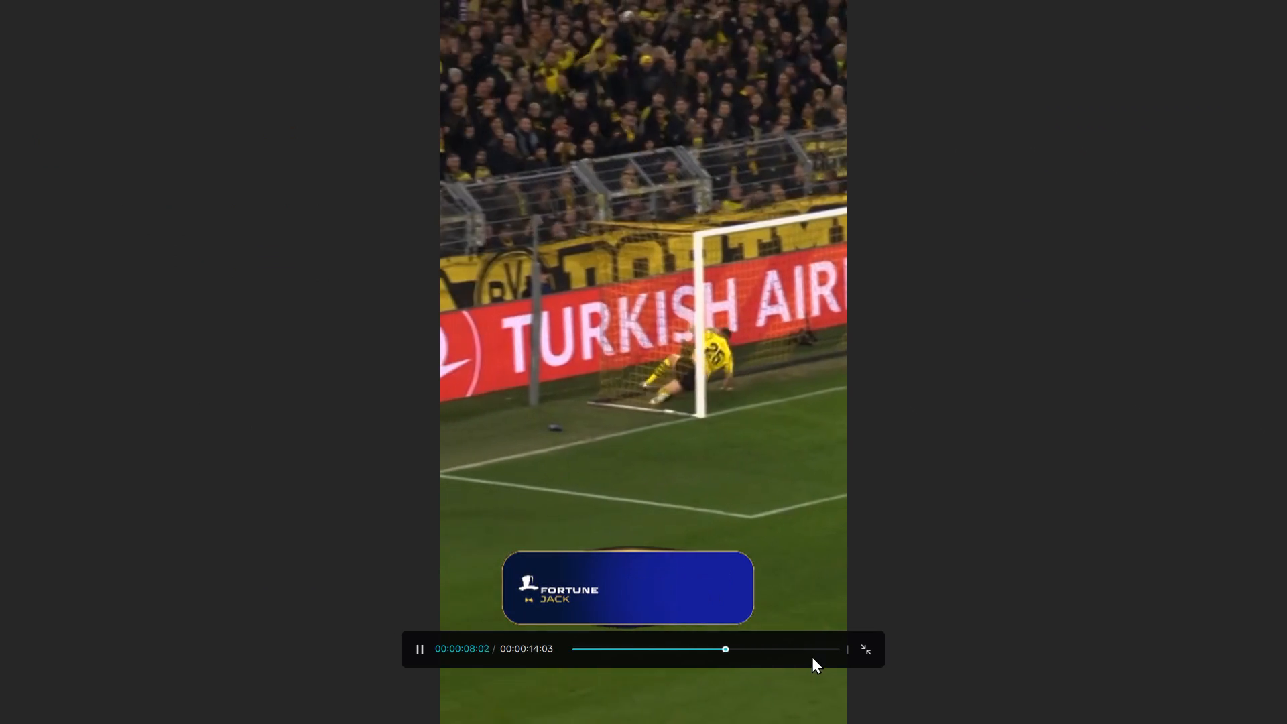
click(812, 656)
click(822, 650)
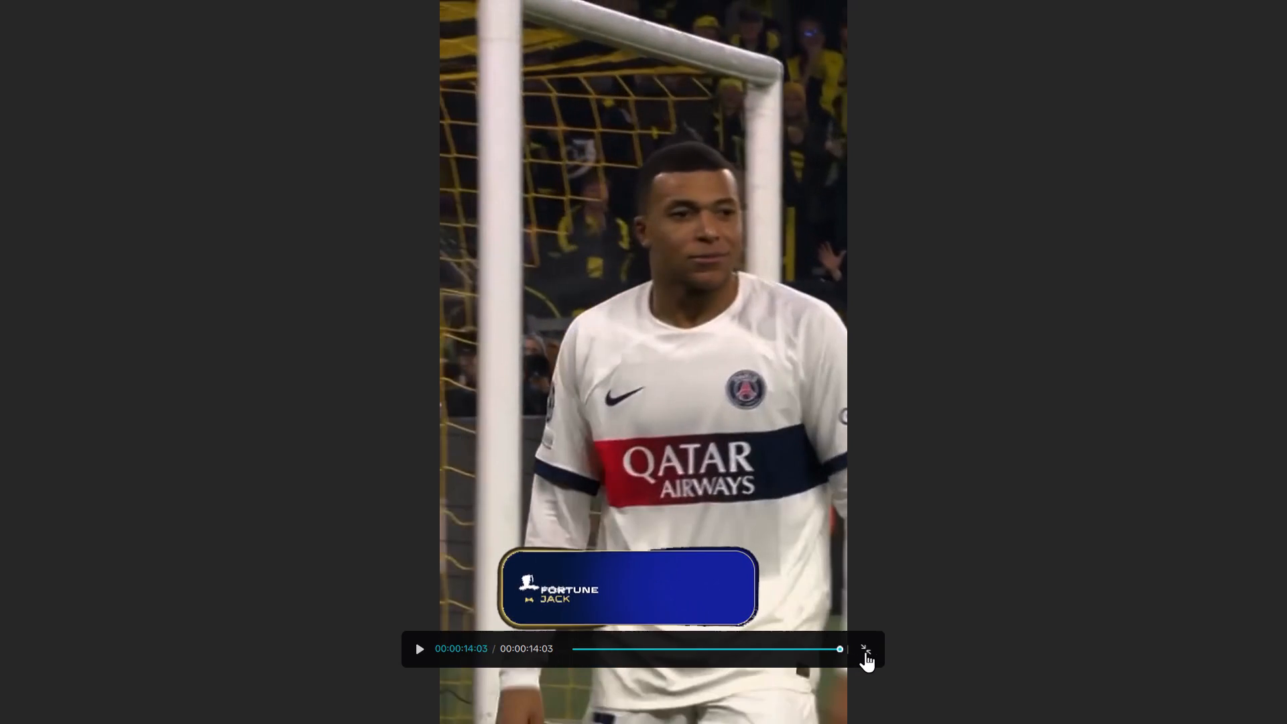
click(865, 652)
Try the Clear II, 4K and Oppenheimer filters at the start of the timeline and add the 4K filter.
ctrl+scroll(666, 583, down, 7)
ctrl+scroll(495, 559, down, 7)
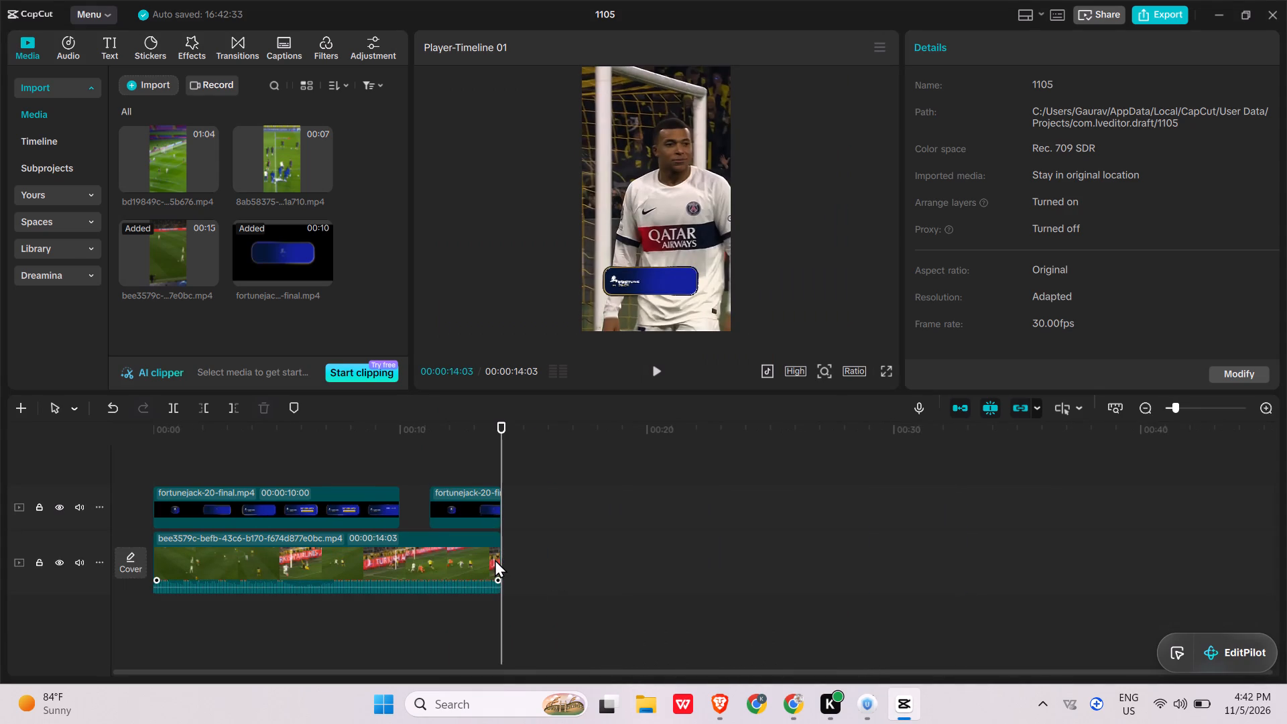
drag(178, 439, 97, 441)
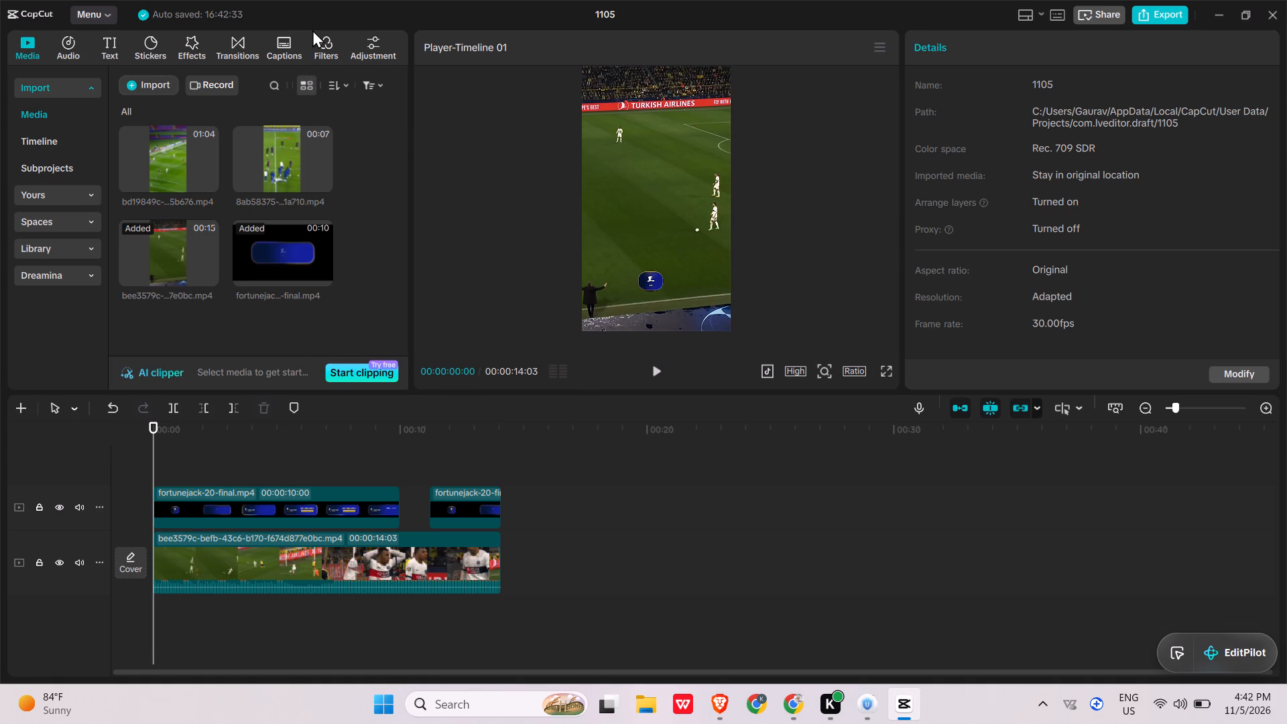
click(338, 46)
click(213, 139)
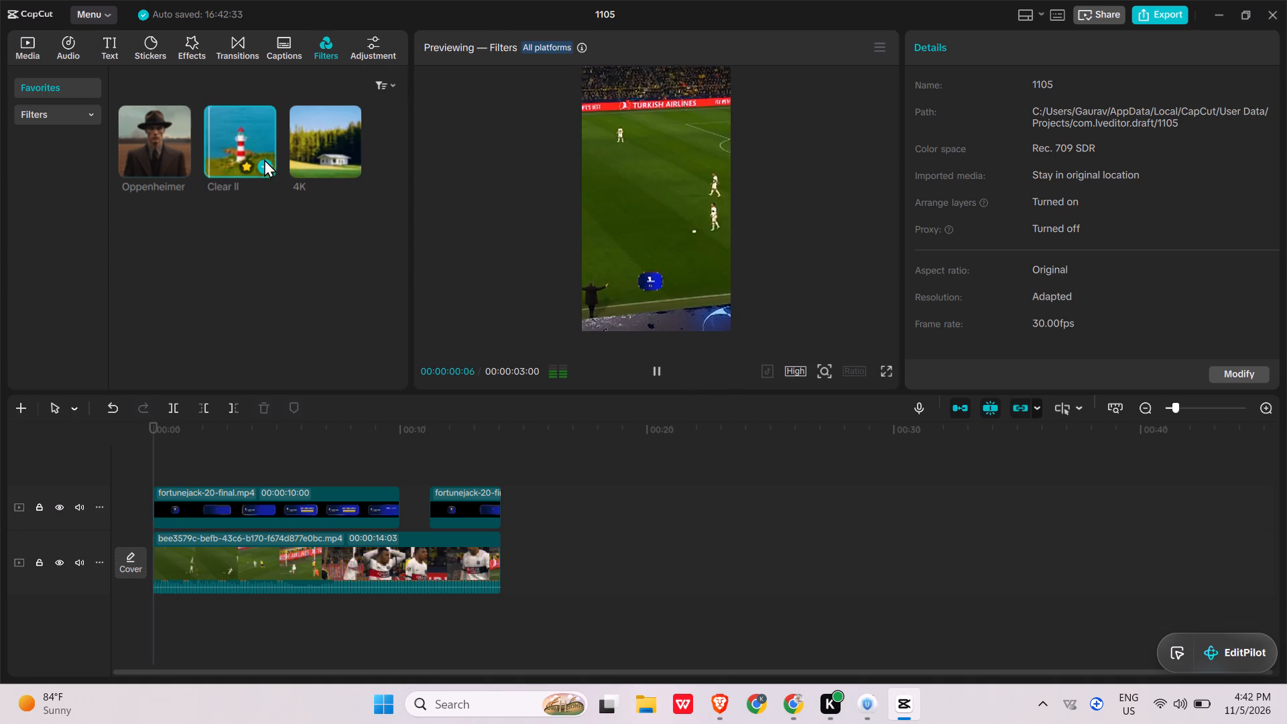
click(300, 154)
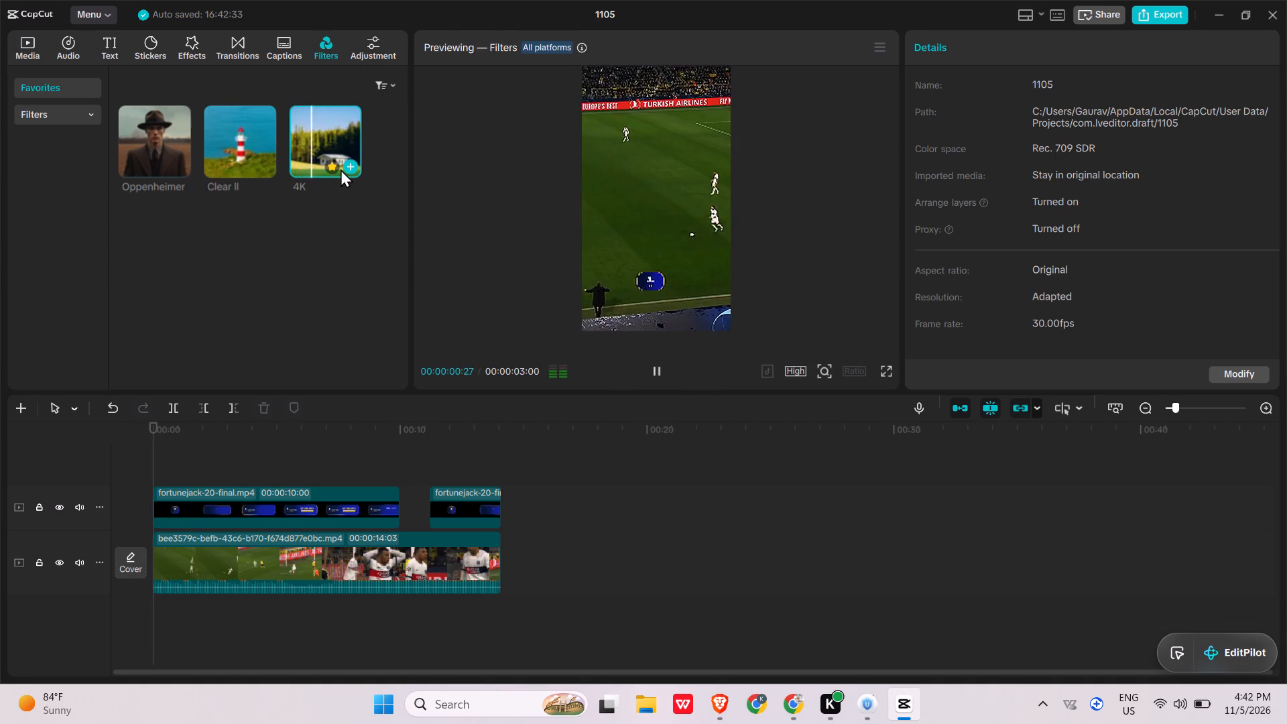
click(150, 142)
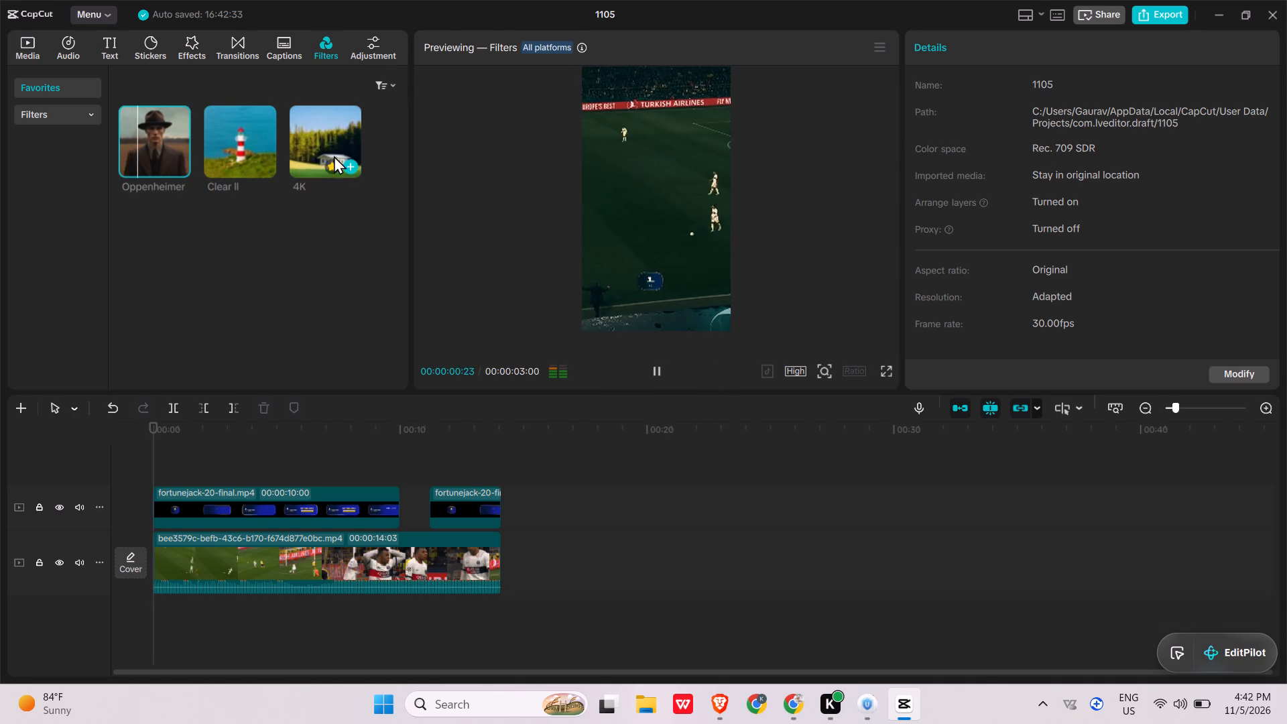
click(334, 155)
click(347, 162)
Extend the 4K filter to the end of the footage at about 14 s and preview it in full screen.
drag(230, 493, 359, 492)
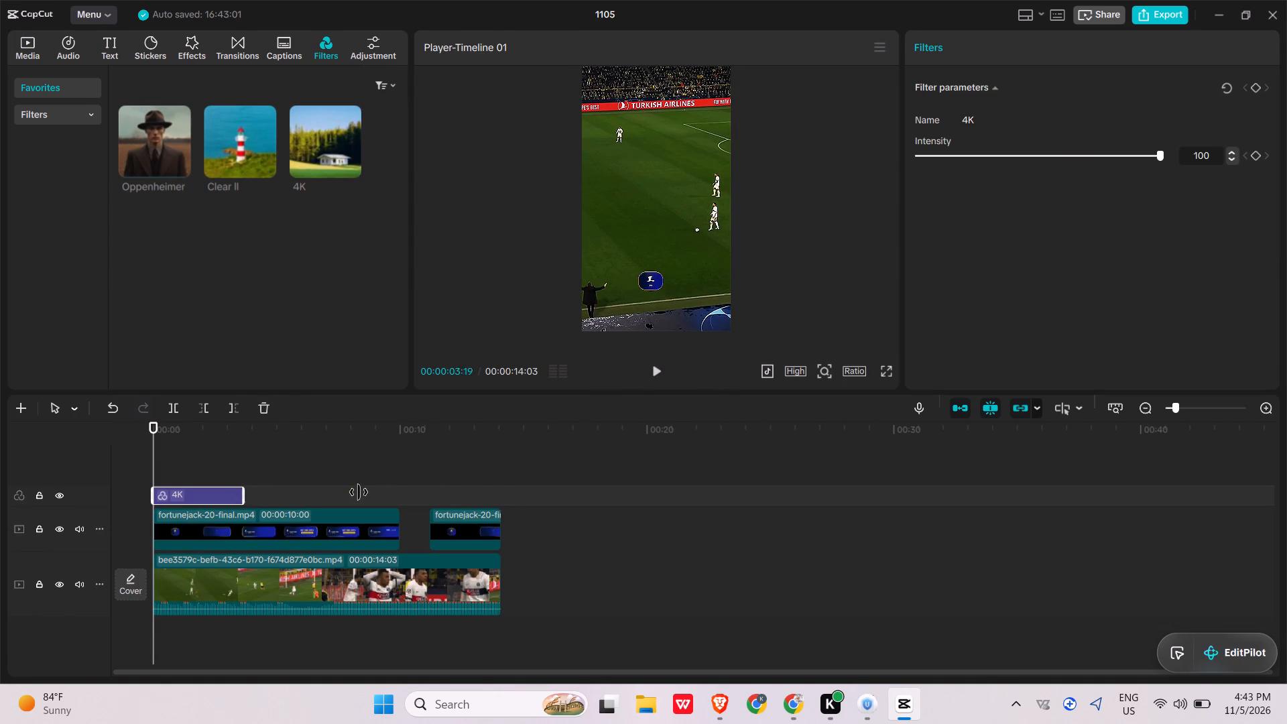
drag(359, 492, 507, 503)
drag(507, 503, 501, 507)
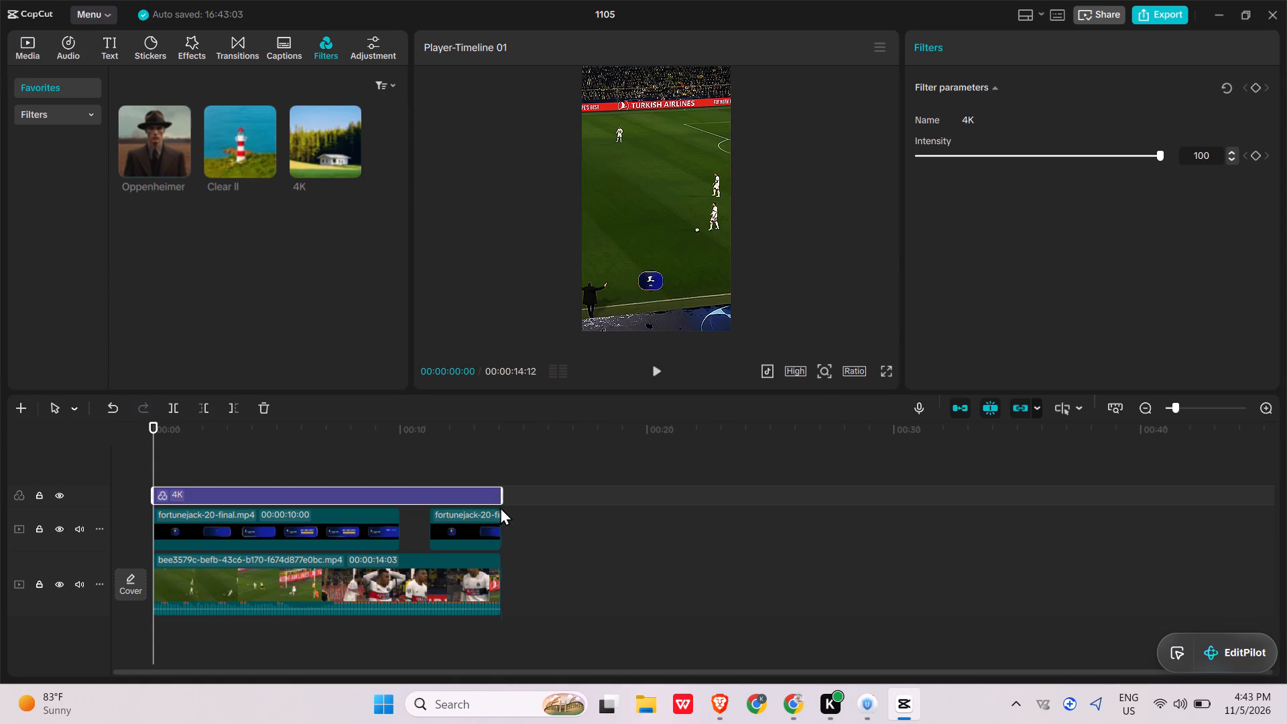
click(888, 369)
key(space)
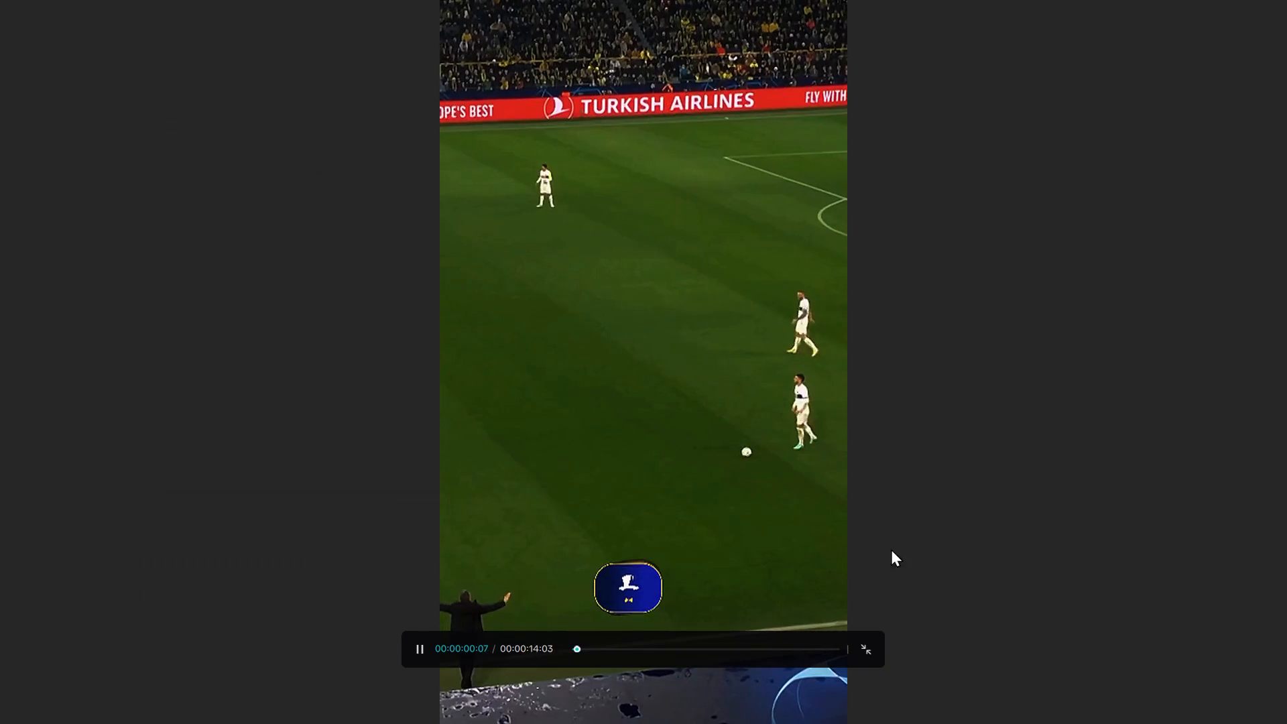
click(869, 648)
key(space)
Change the export frame rate, export the video as 1105(1) in 4K mp4 format, and close the export window.
click(1158, 19)
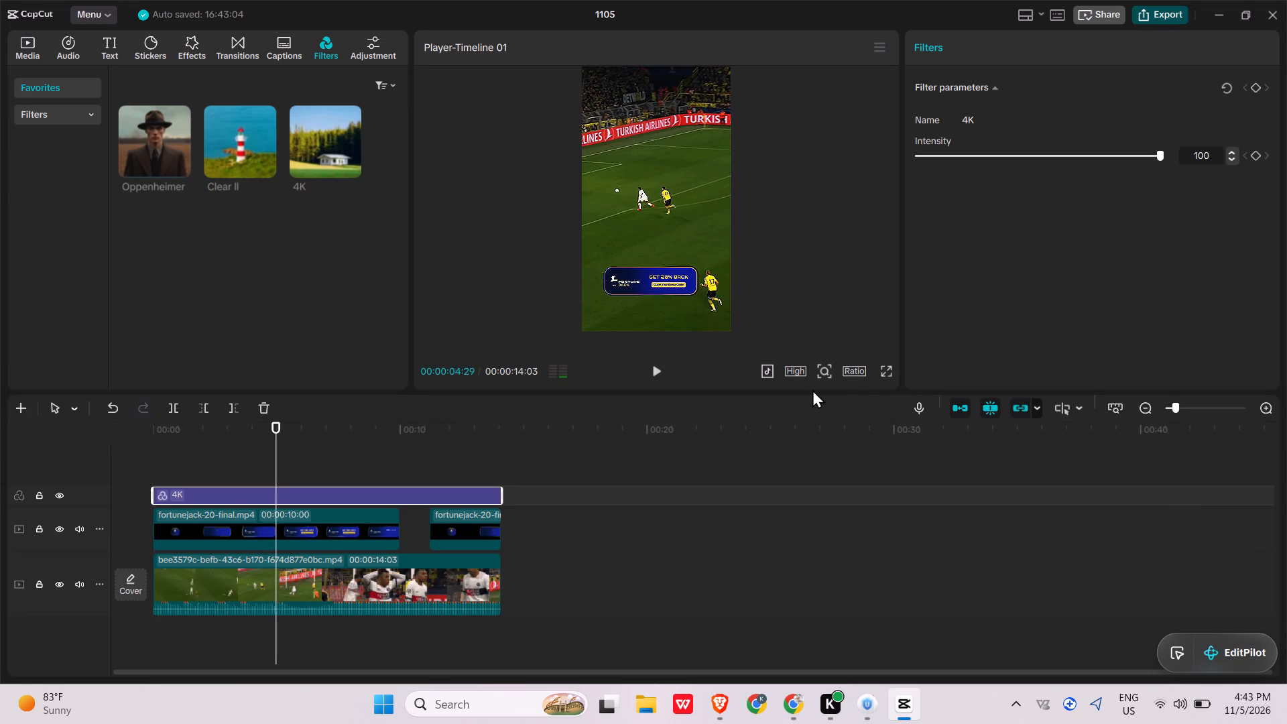
click(793, 398)
click(794, 384)
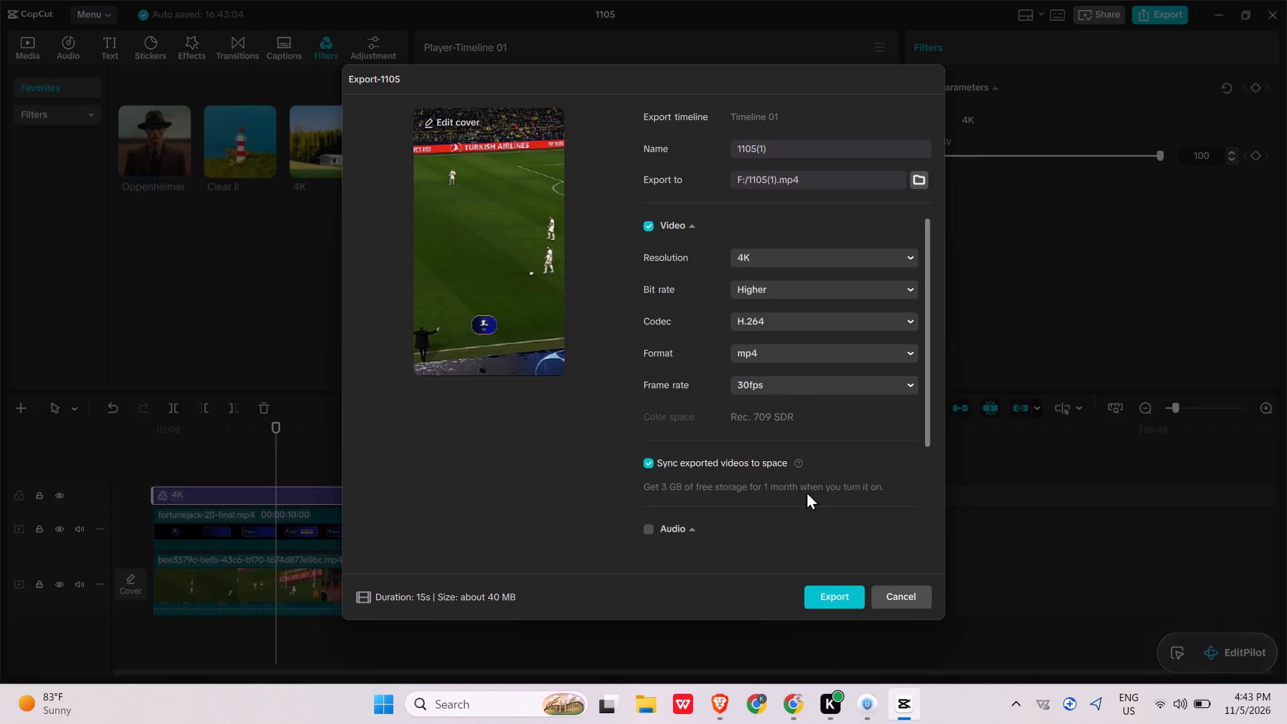
click(791, 564)
click(824, 593)
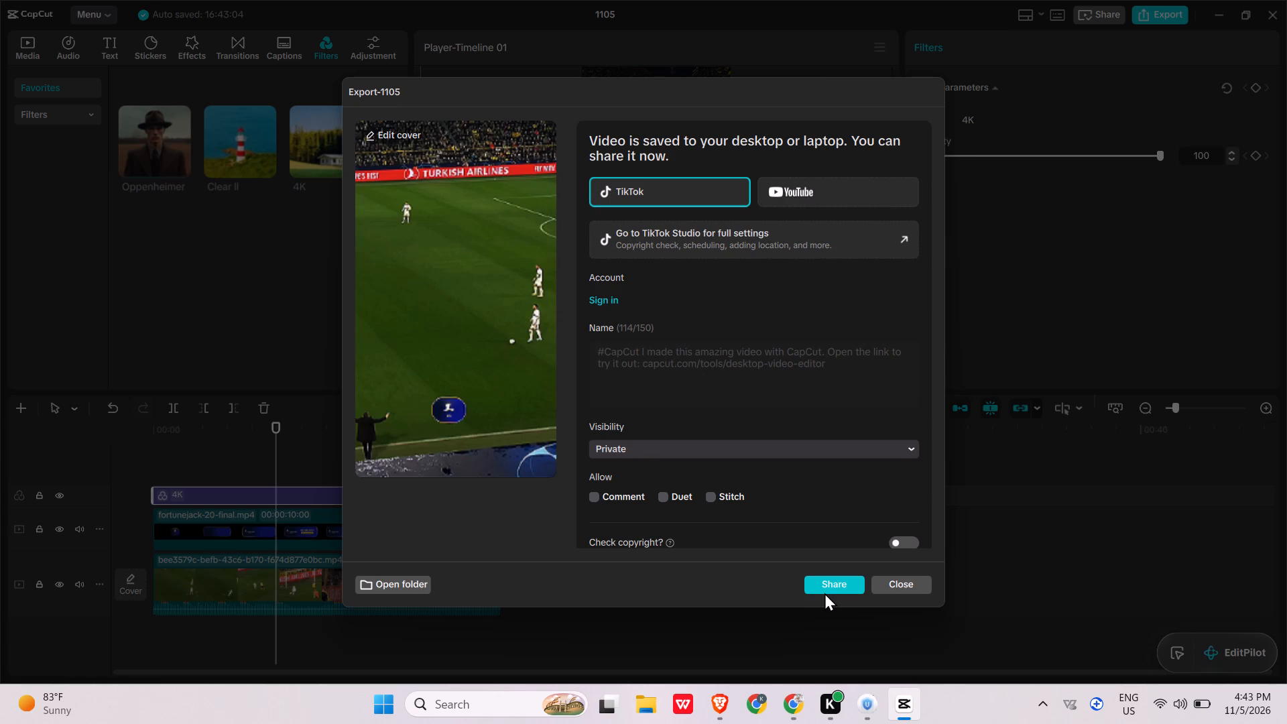
click(918, 593)
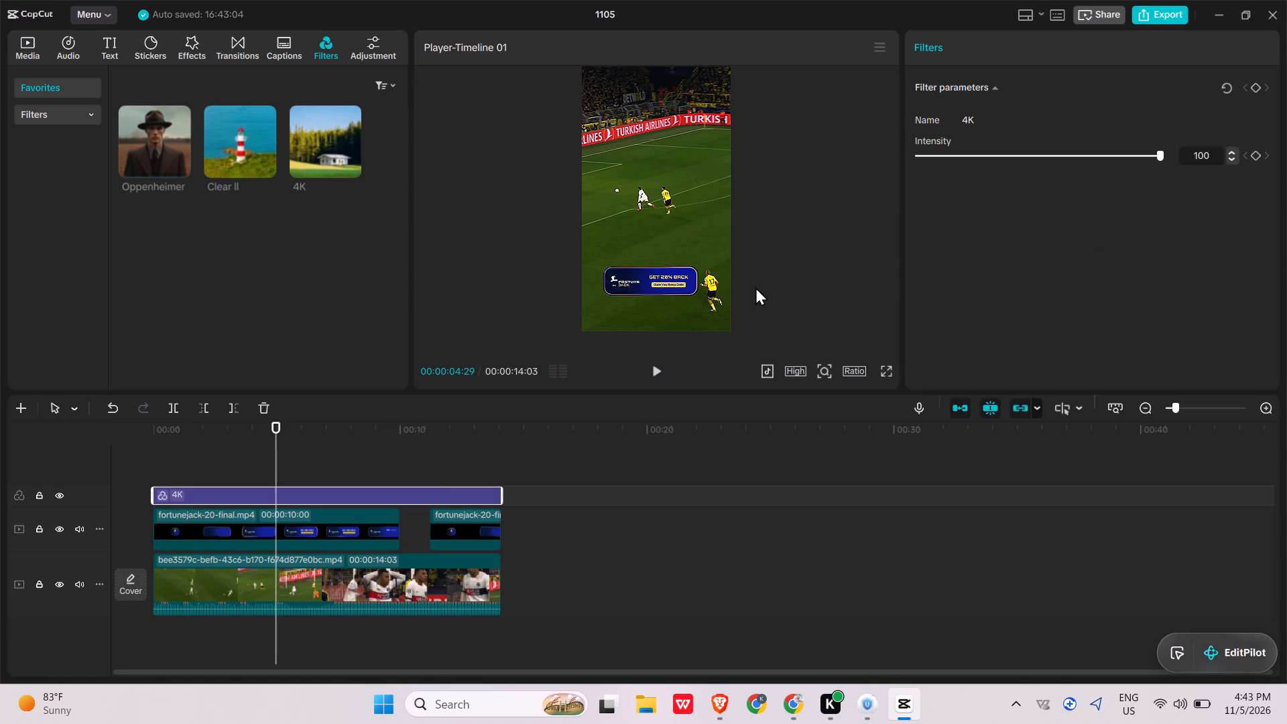
Replace the bee3579c footage on the main track with the 7-second 8ab58375 clip.
click(421, 588)
key(BackSpace)
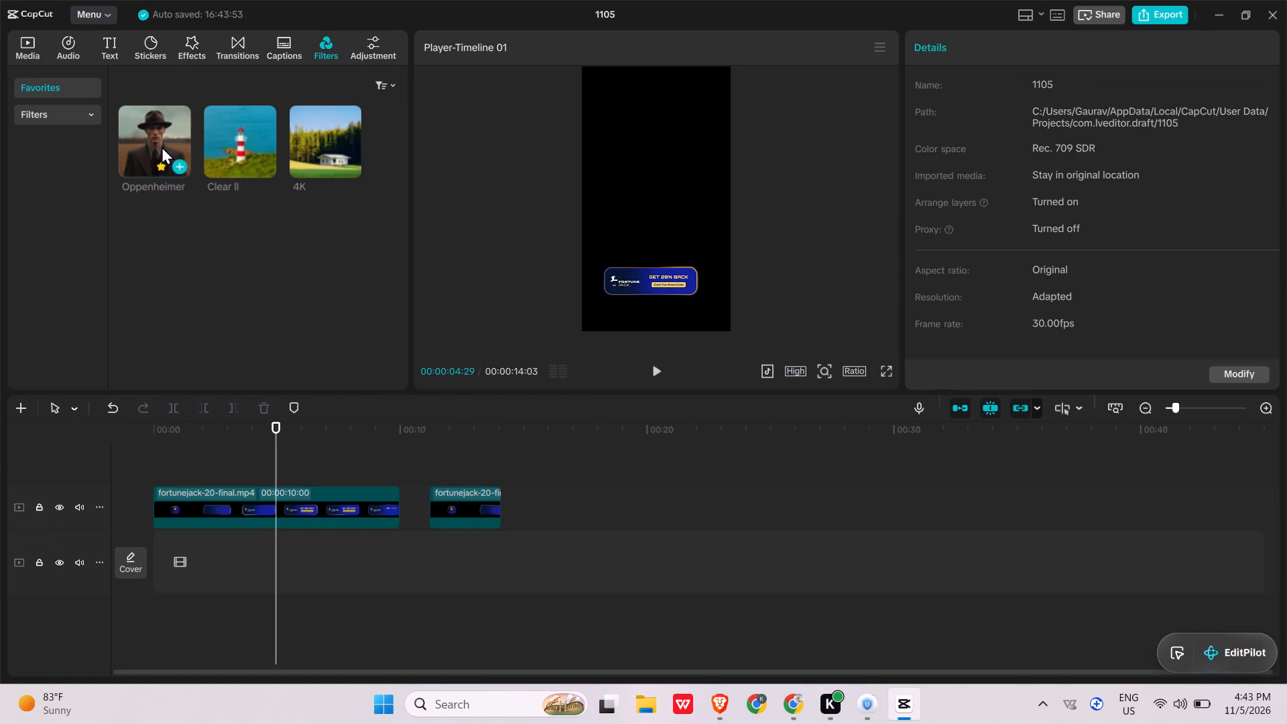
click(72, 58)
click(15, 44)
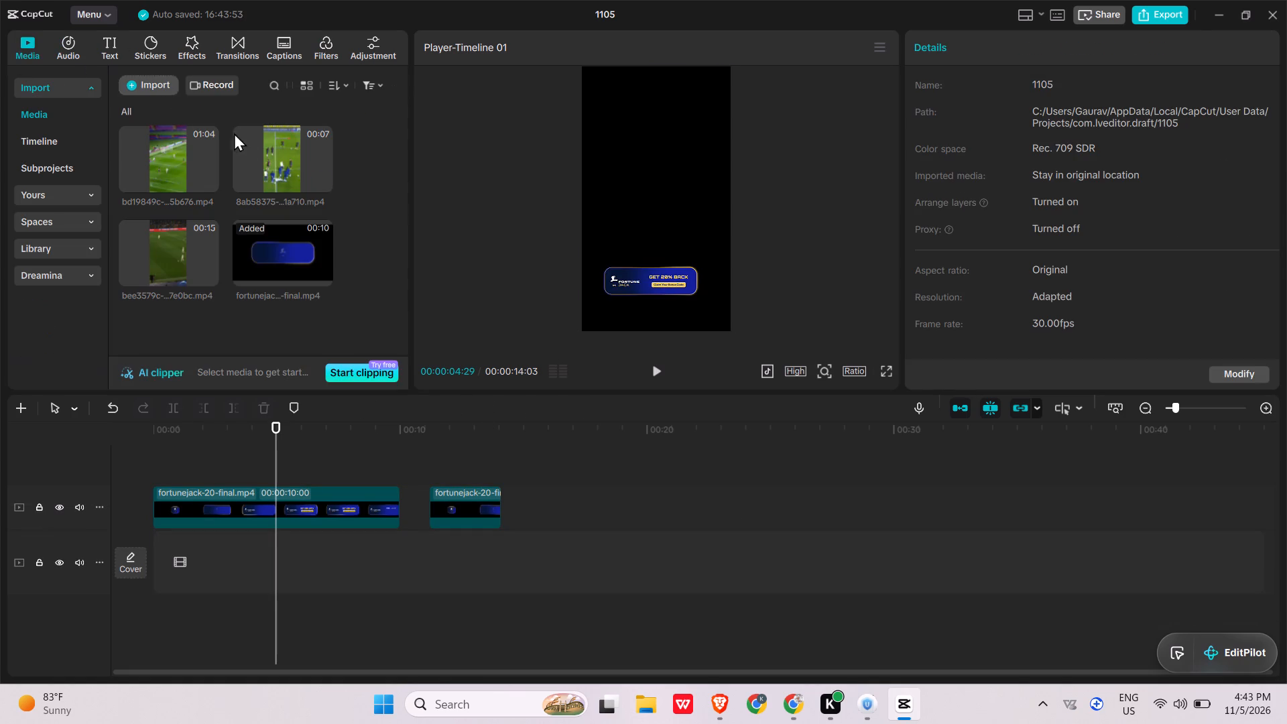
click(324, 180)
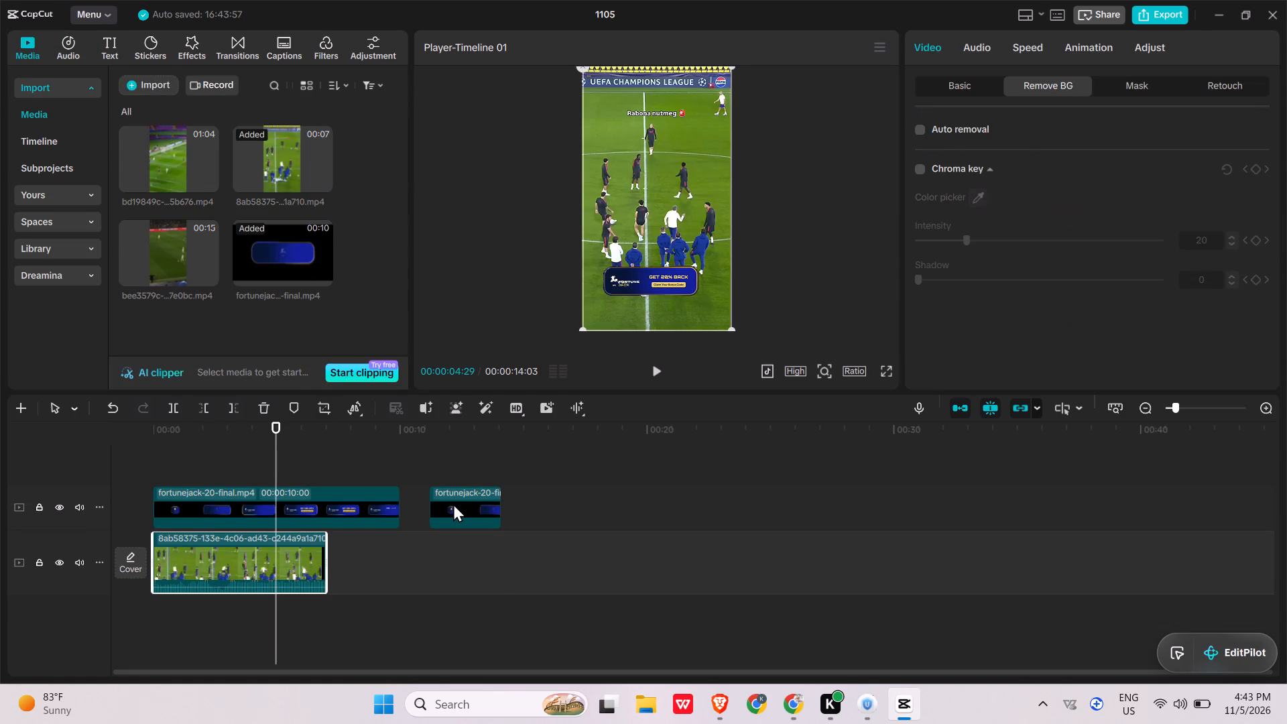
Delete the second fortunejack banner and trim the first one to 7 s to match the footage.
click(453, 503)
key(BackSpace)
click(349, 504)
drag(399, 512, 370, 512)
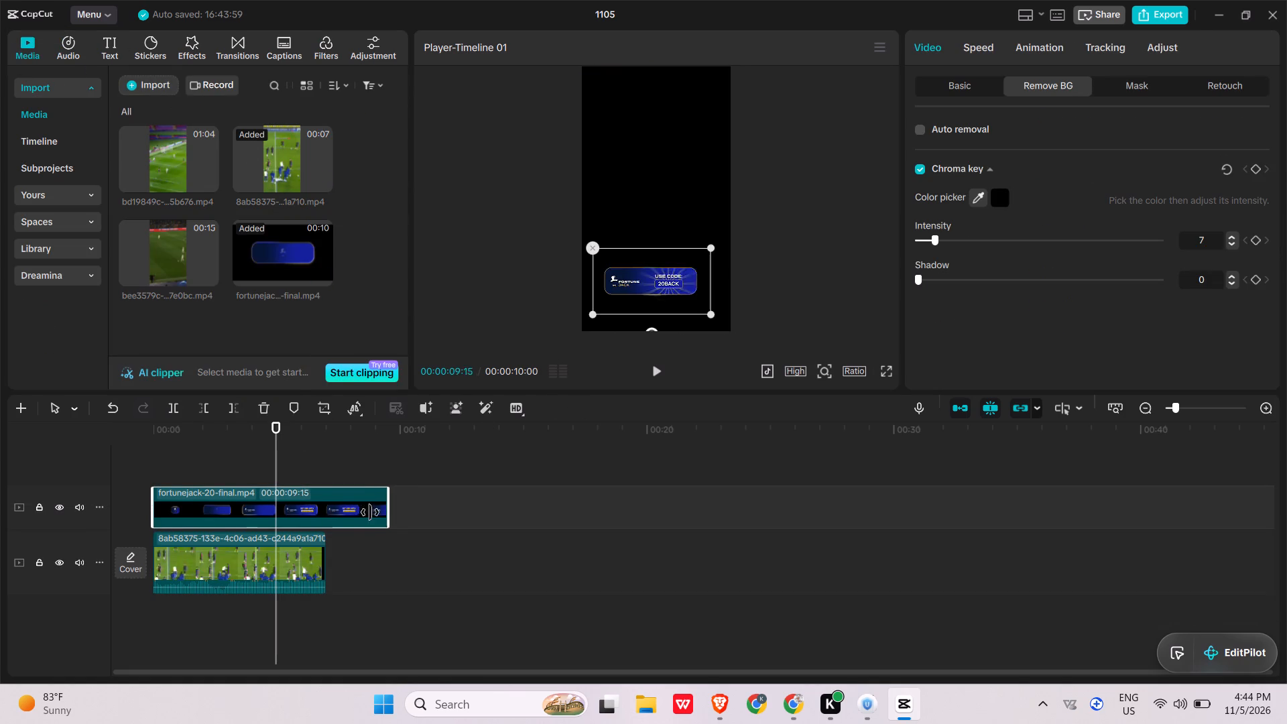
drag(370, 512, 323, 512)
Play back the 7-second clip with its fortunejack banner, including a check in full screen.
click(300, 454)
key(space)
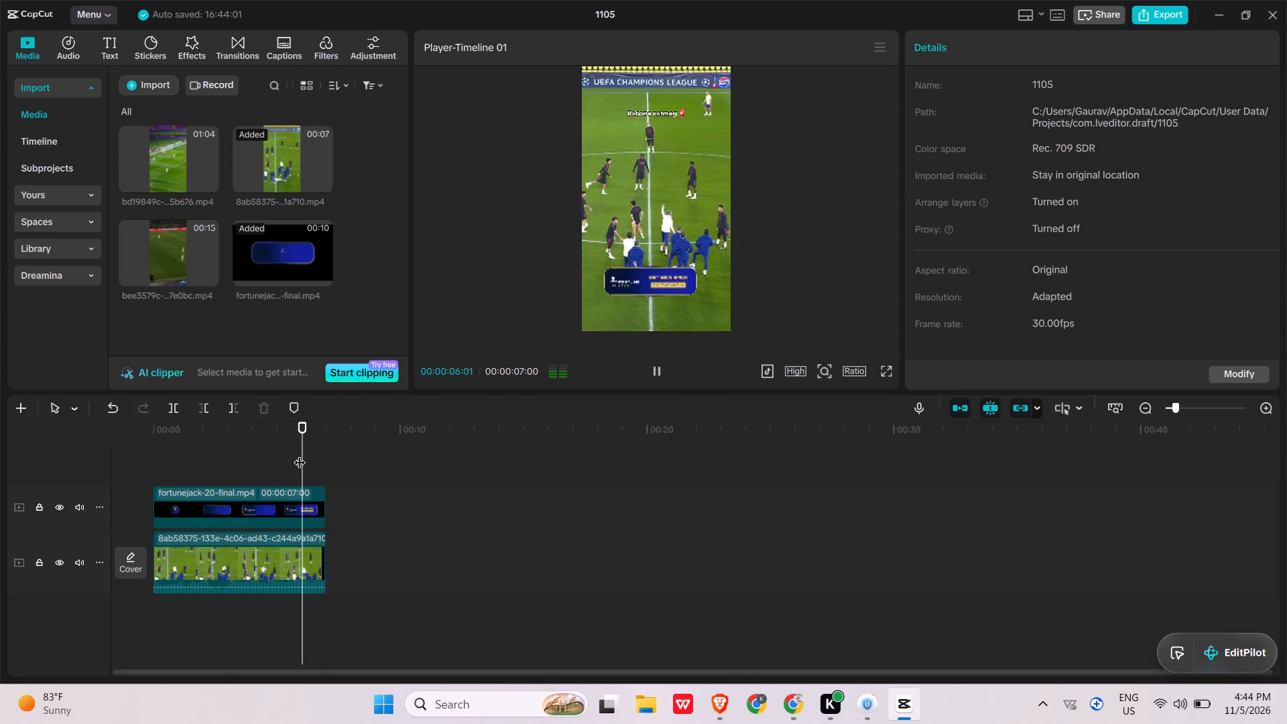
key(space)
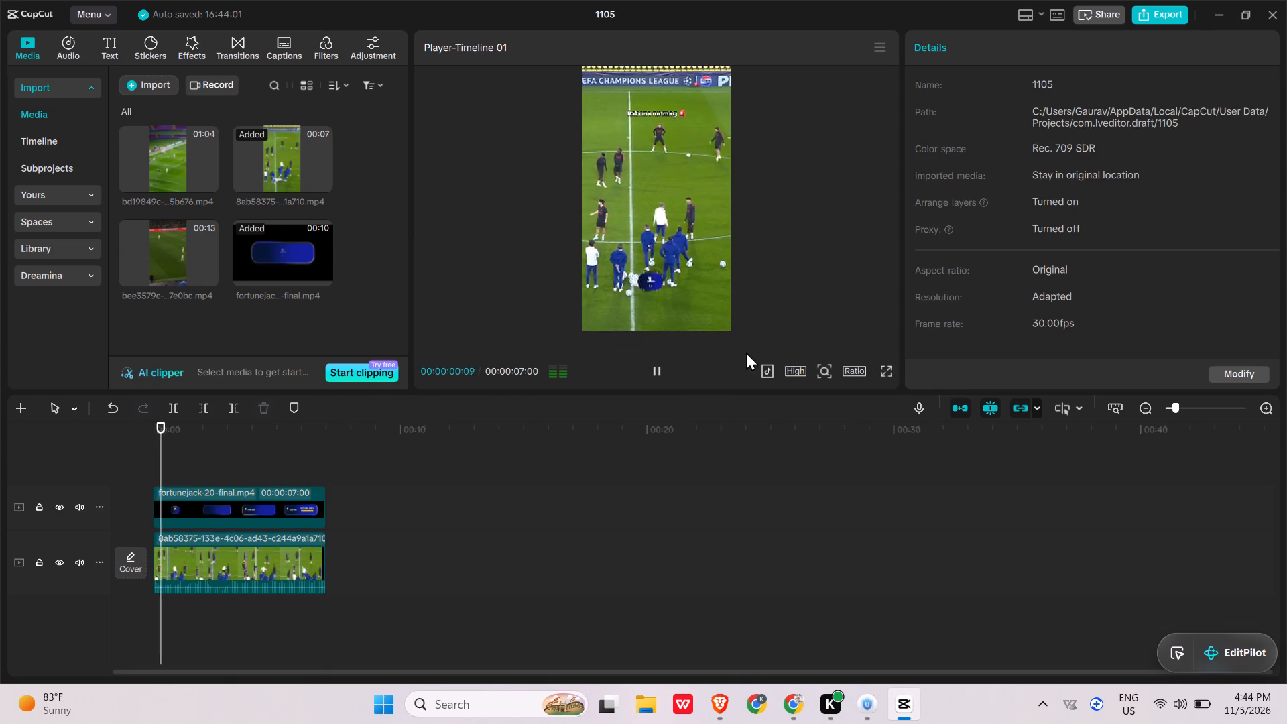
click(887, 371)
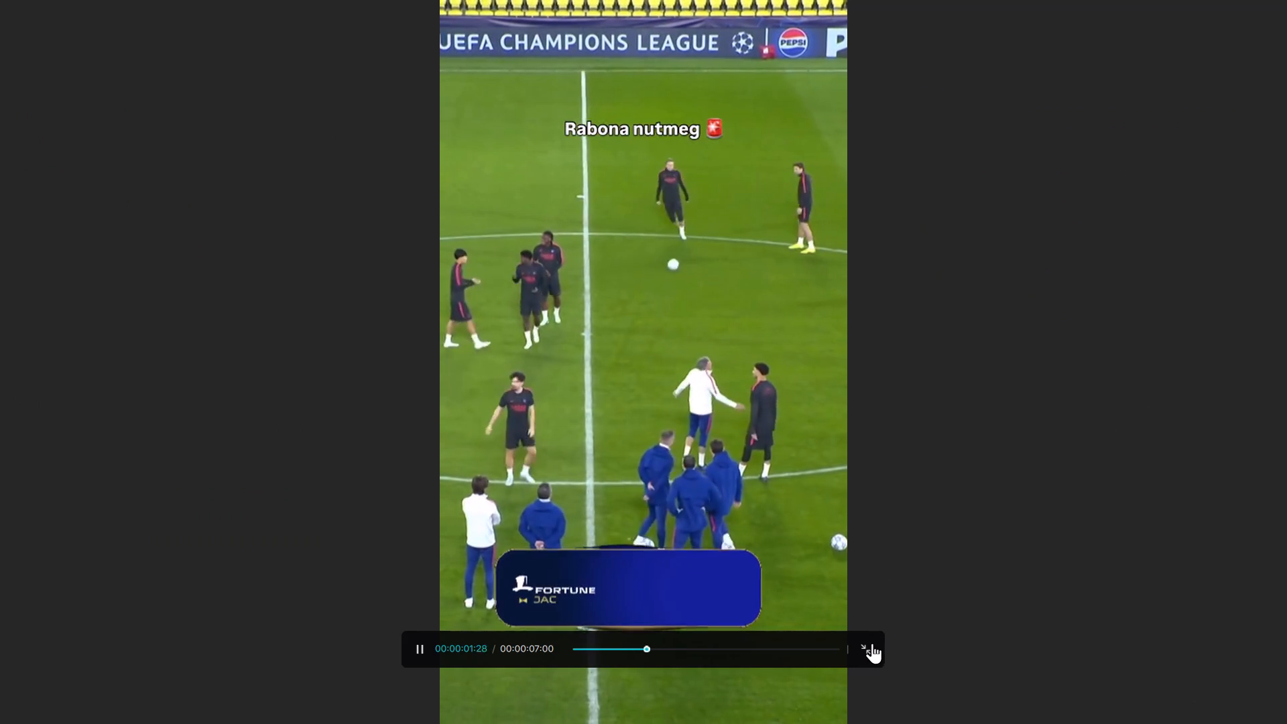
click(871, 646)
key(space)
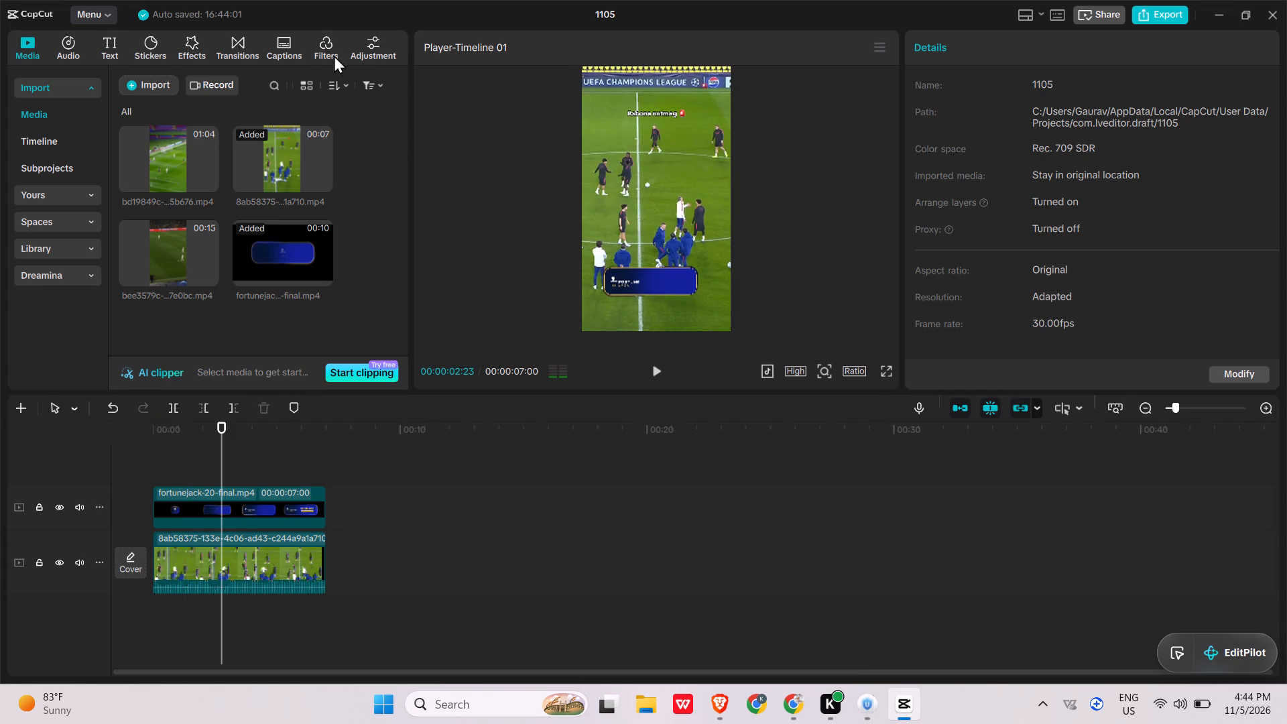
Add the 4K filter above the banner and stretch it across the full 7-second length of the footage.
click(334, 55)
click(348, 166)
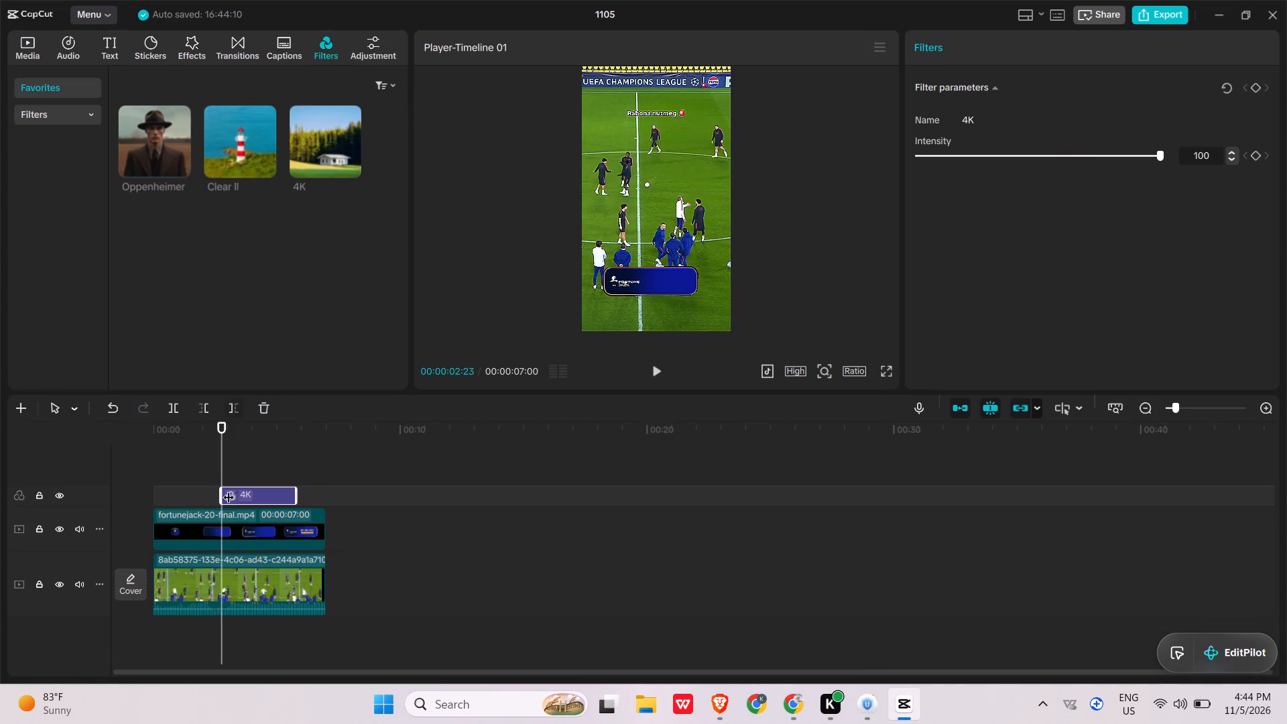
drag(221, 497, 139, 491)
drag(294, 492, 323, 492)
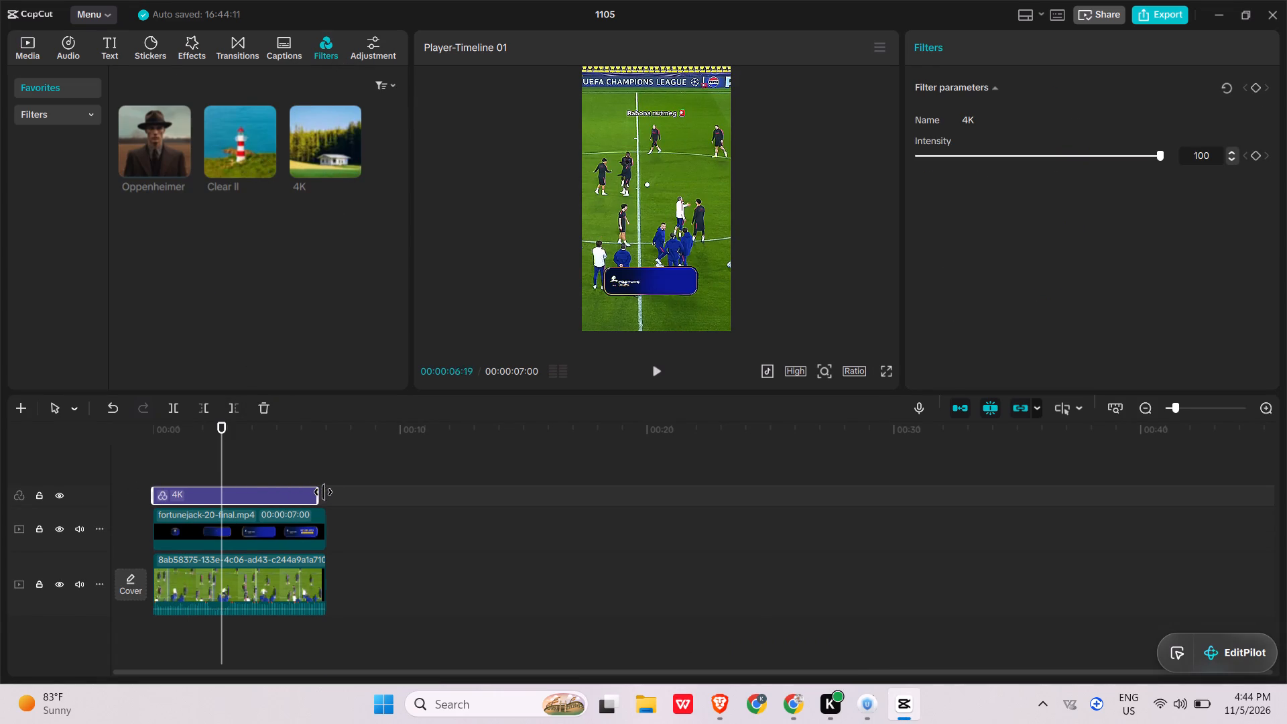
drag(323, 492, 325, 492)
Set the export frame rate to 60fps and export the video as 1105(2) in 4K mp4 format.
click(1157, 10)
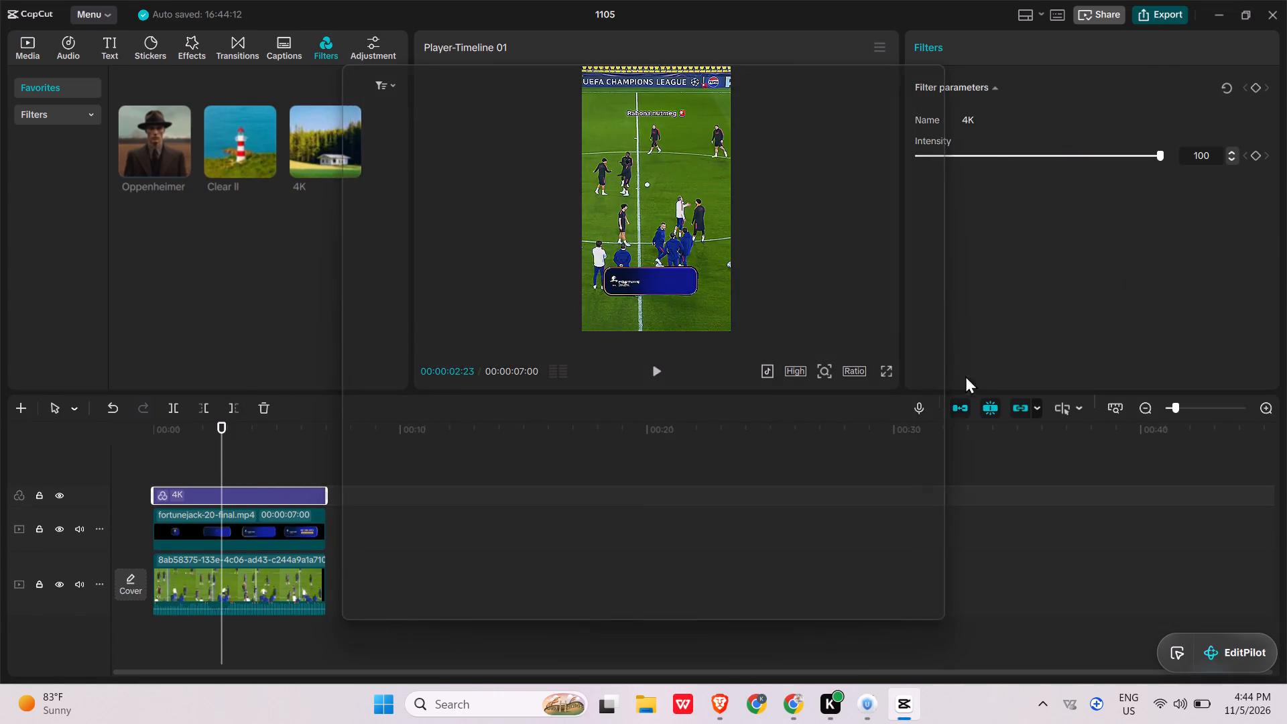
click(892, 383)
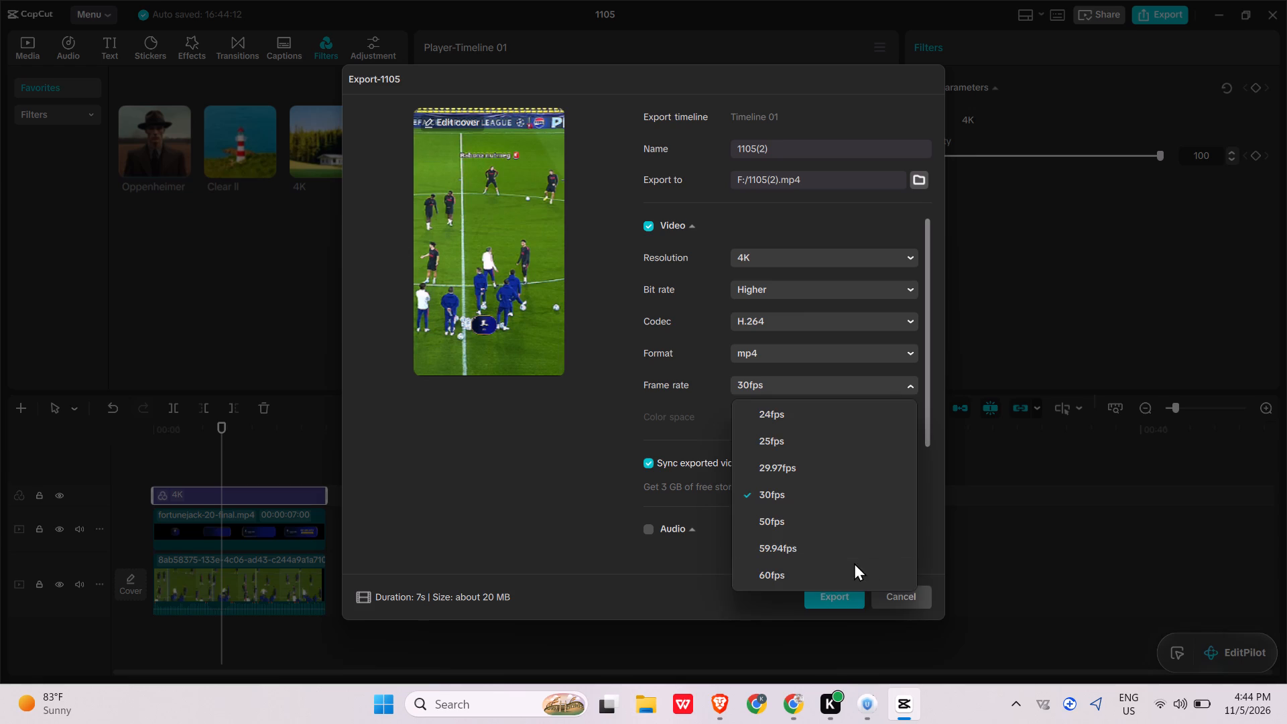
click(853, 579)
click(852, 595)
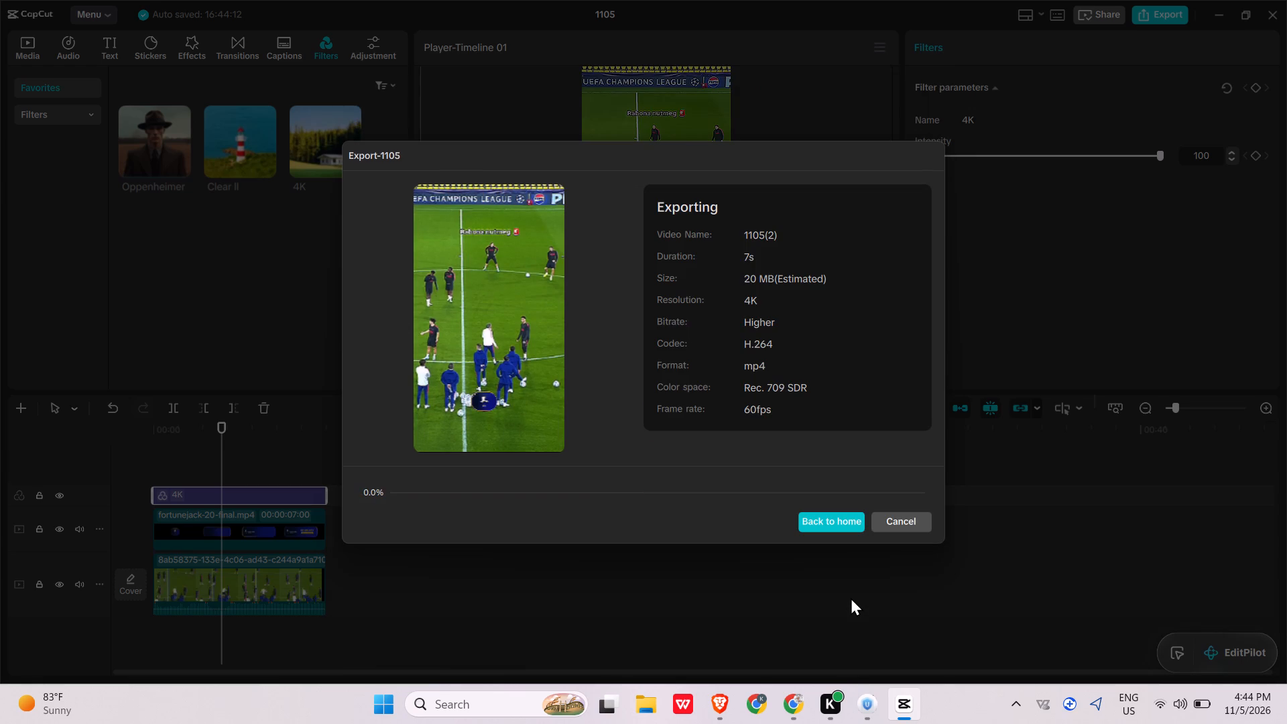
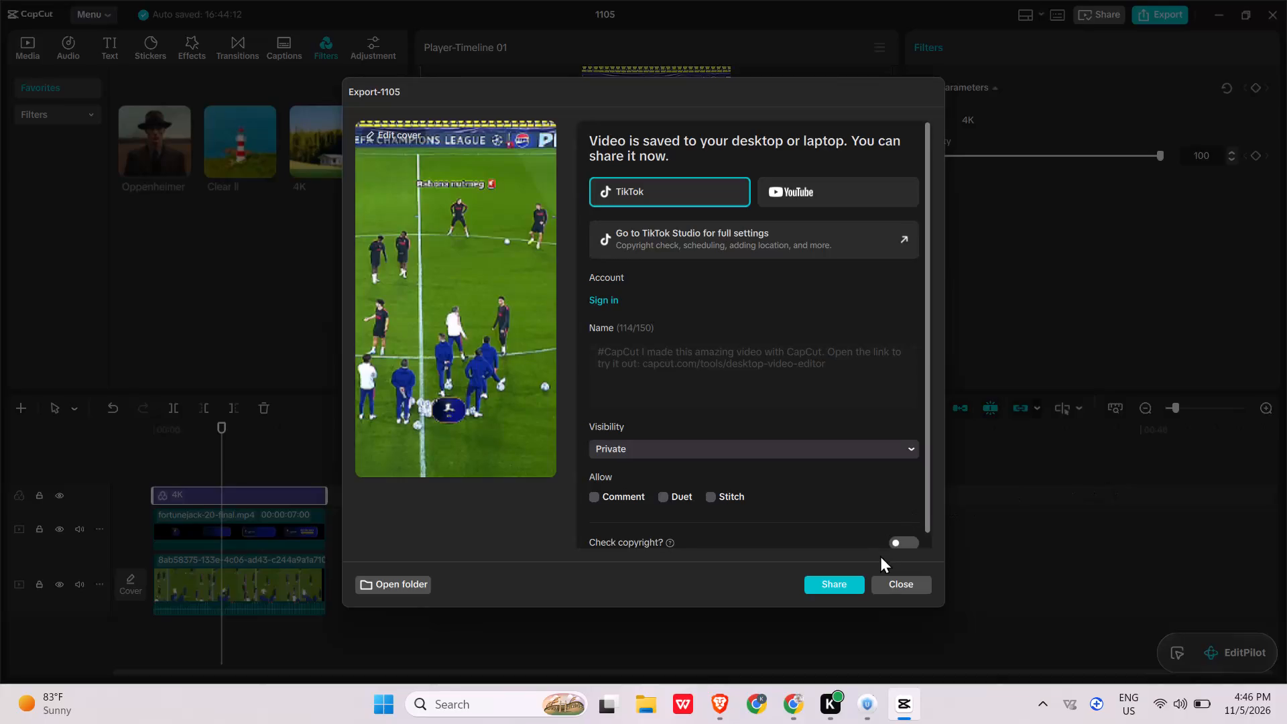
Dismiss the export window without sharing the saved video and return to the 1105 project timeline.
drag(913, 619, 915, 626)
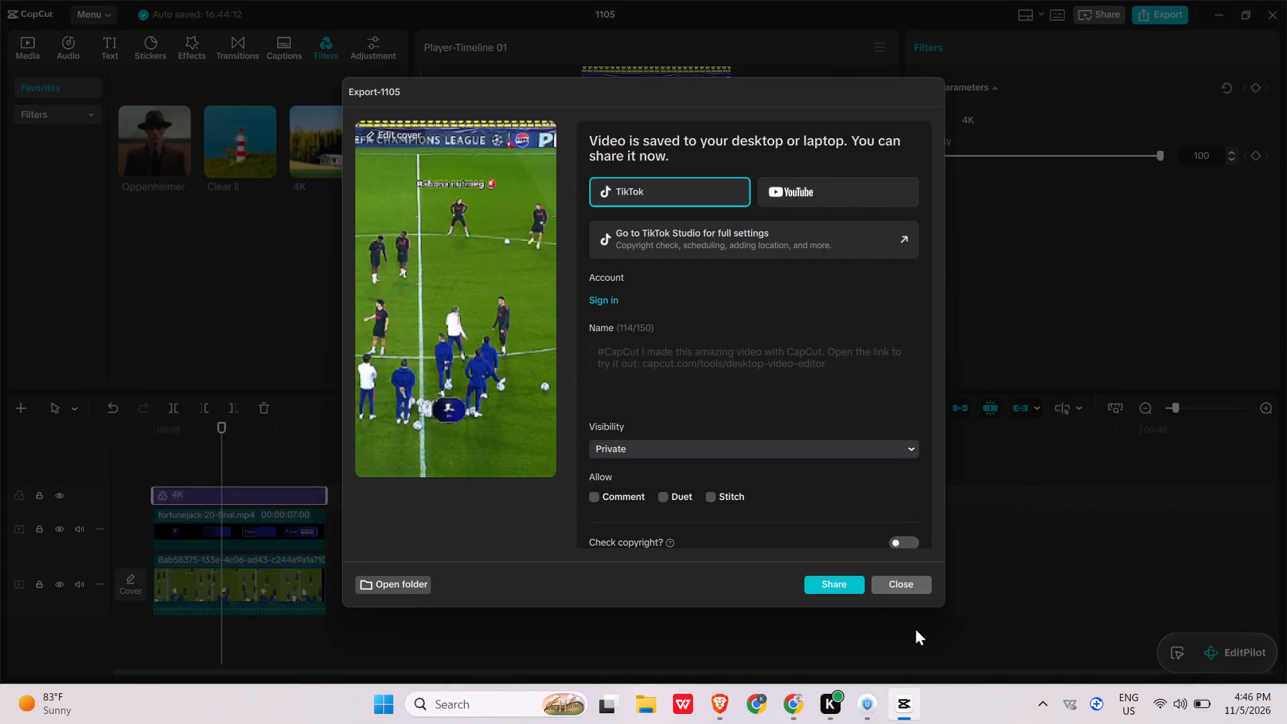
click(908, 589)
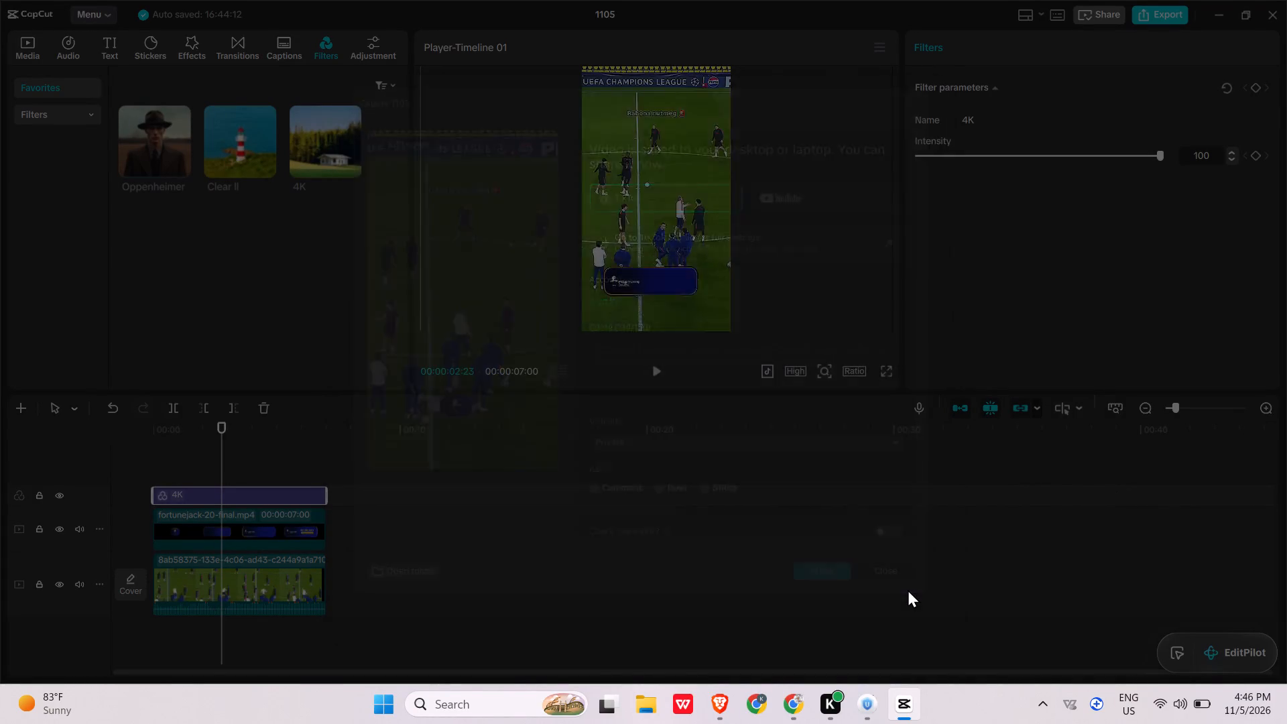